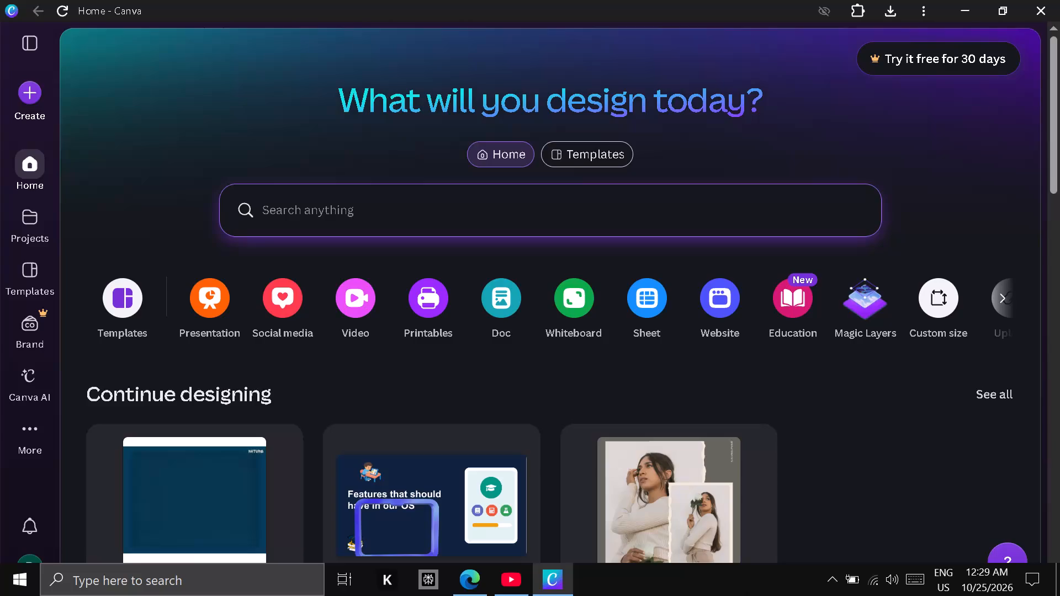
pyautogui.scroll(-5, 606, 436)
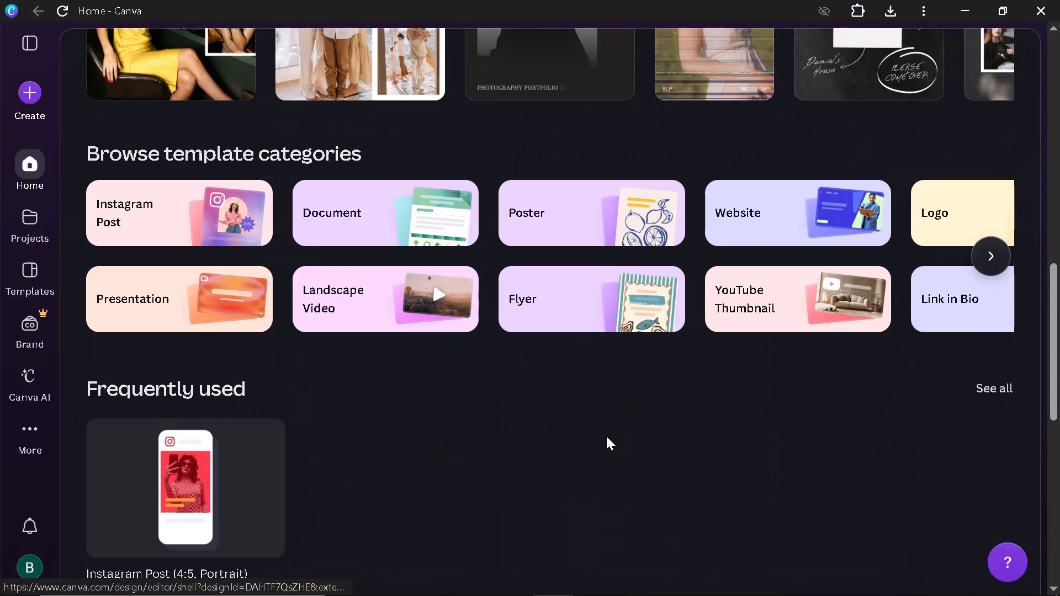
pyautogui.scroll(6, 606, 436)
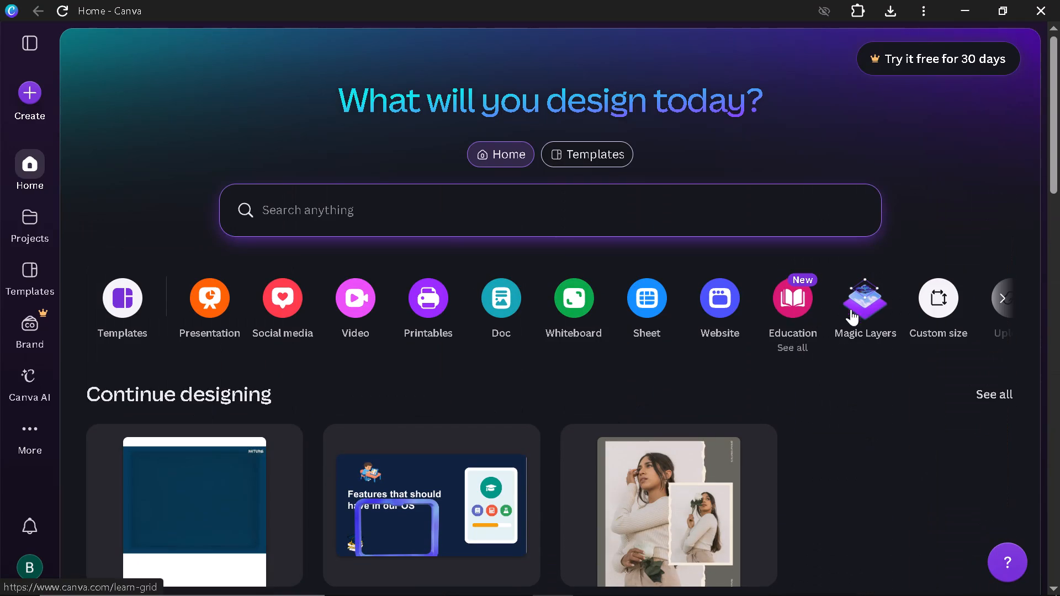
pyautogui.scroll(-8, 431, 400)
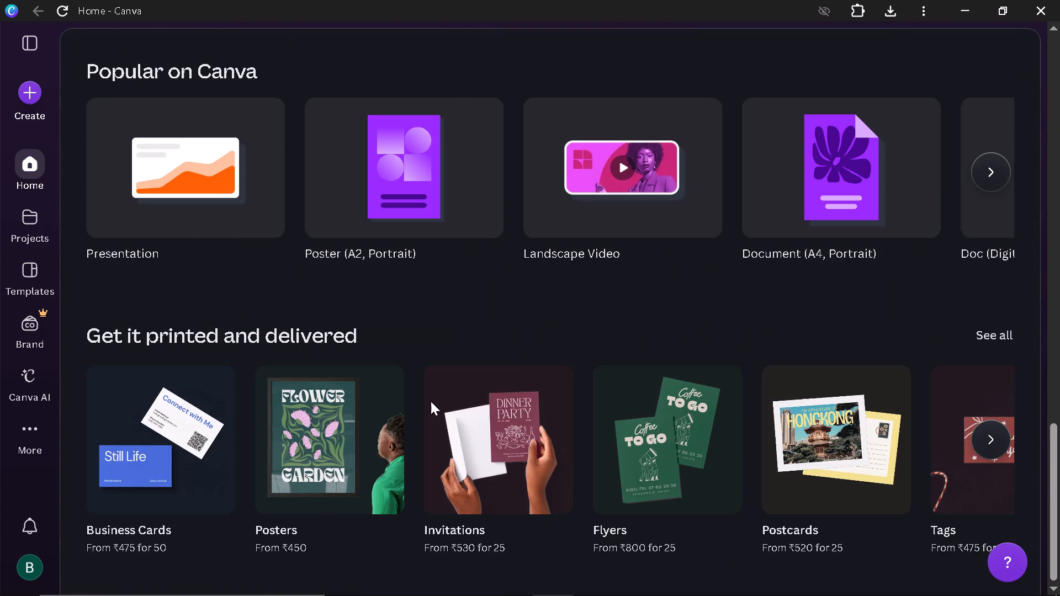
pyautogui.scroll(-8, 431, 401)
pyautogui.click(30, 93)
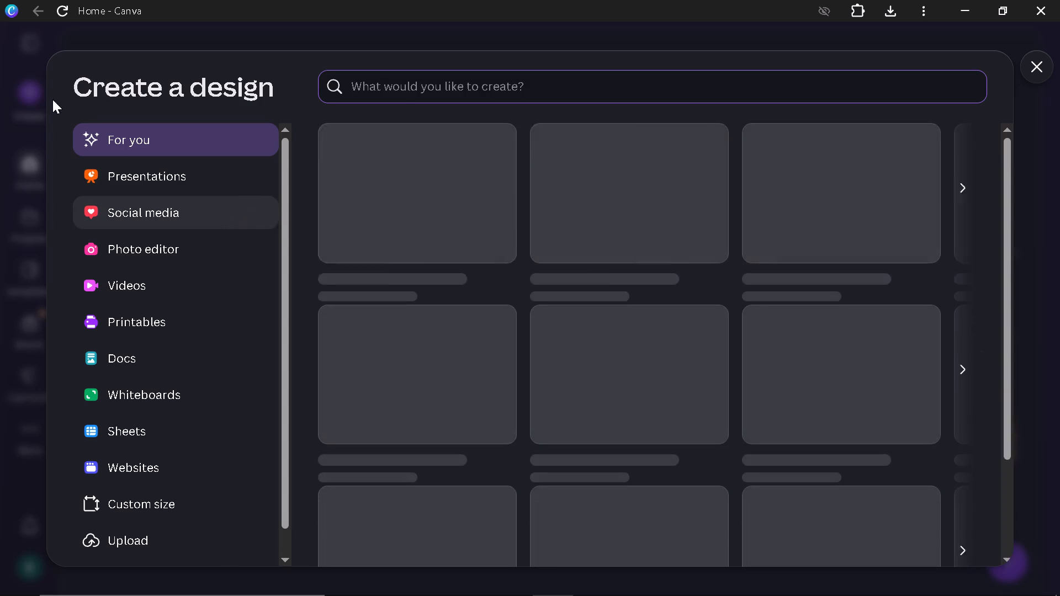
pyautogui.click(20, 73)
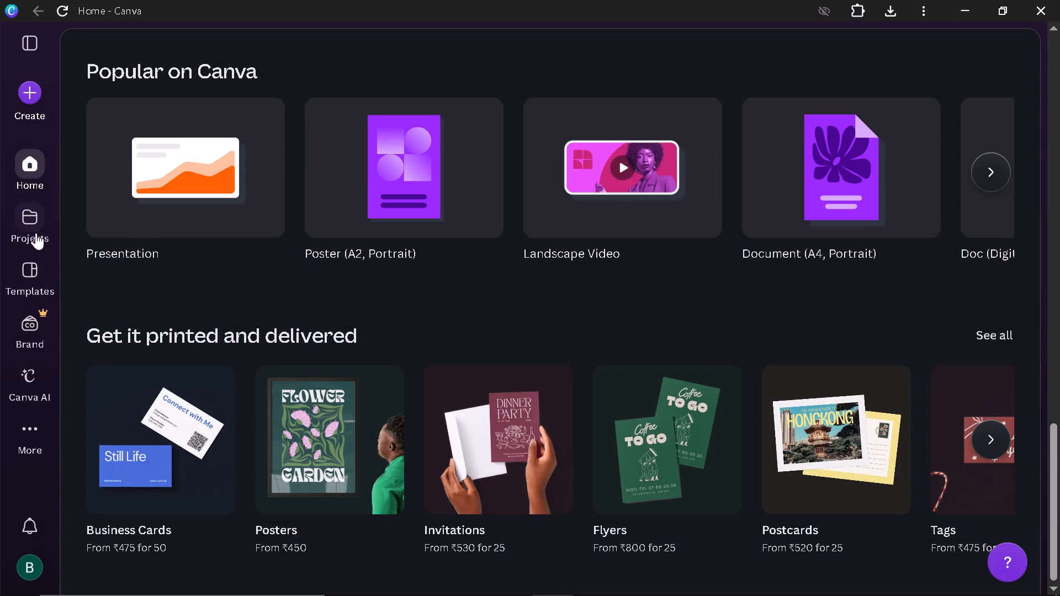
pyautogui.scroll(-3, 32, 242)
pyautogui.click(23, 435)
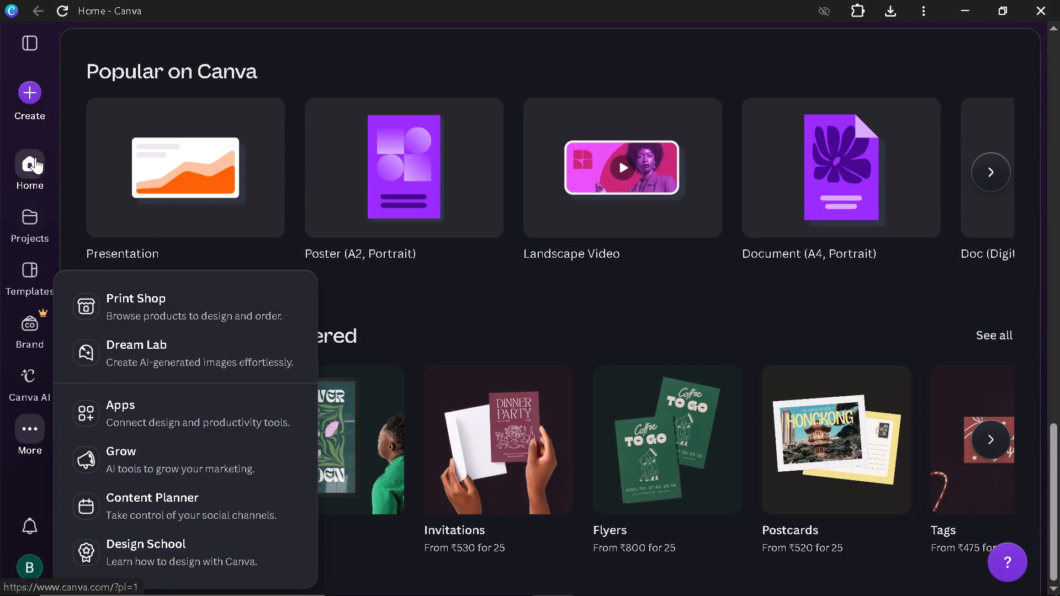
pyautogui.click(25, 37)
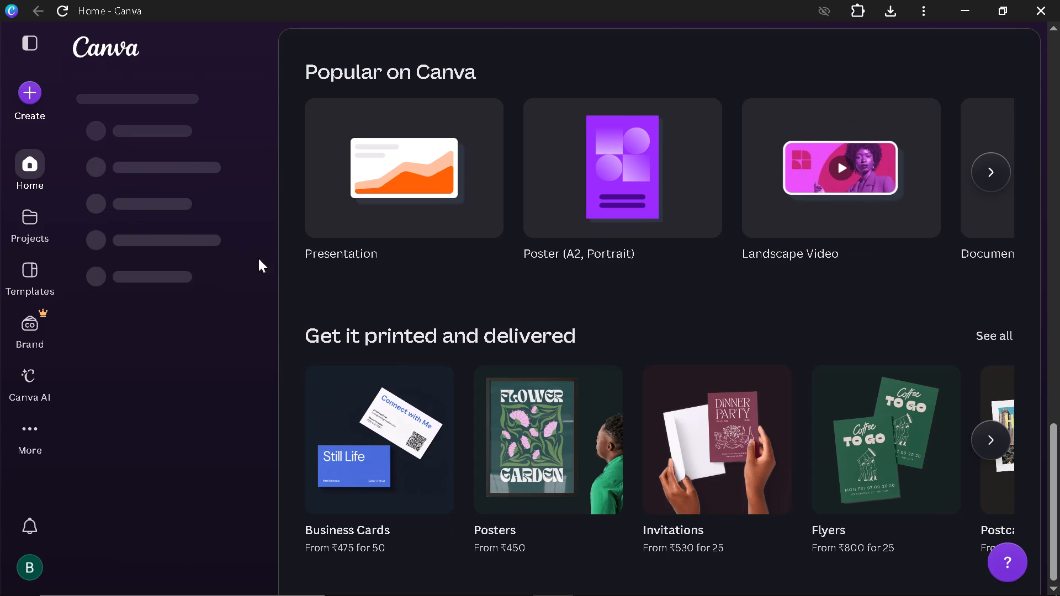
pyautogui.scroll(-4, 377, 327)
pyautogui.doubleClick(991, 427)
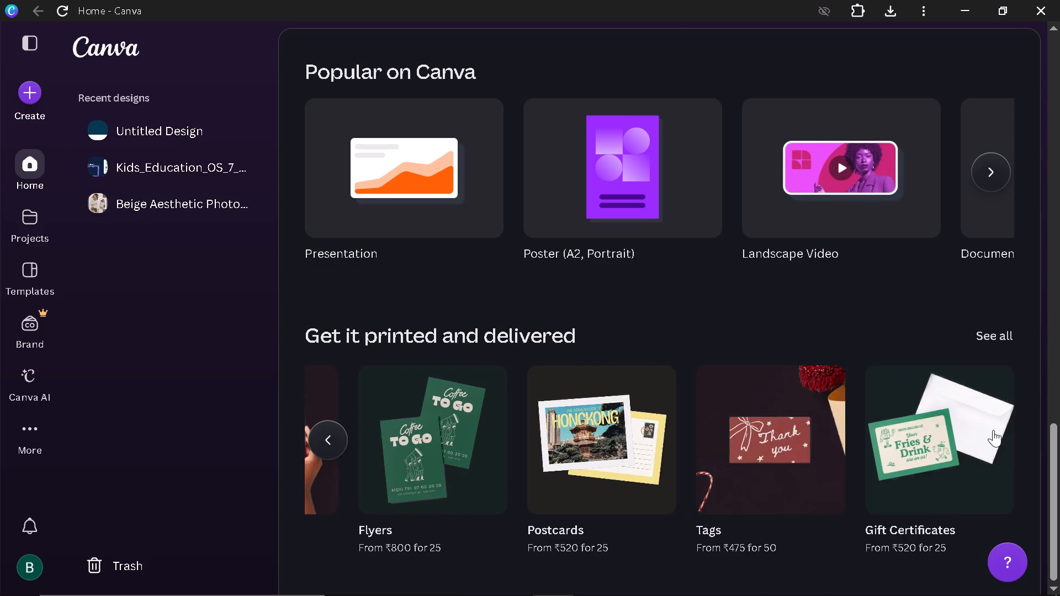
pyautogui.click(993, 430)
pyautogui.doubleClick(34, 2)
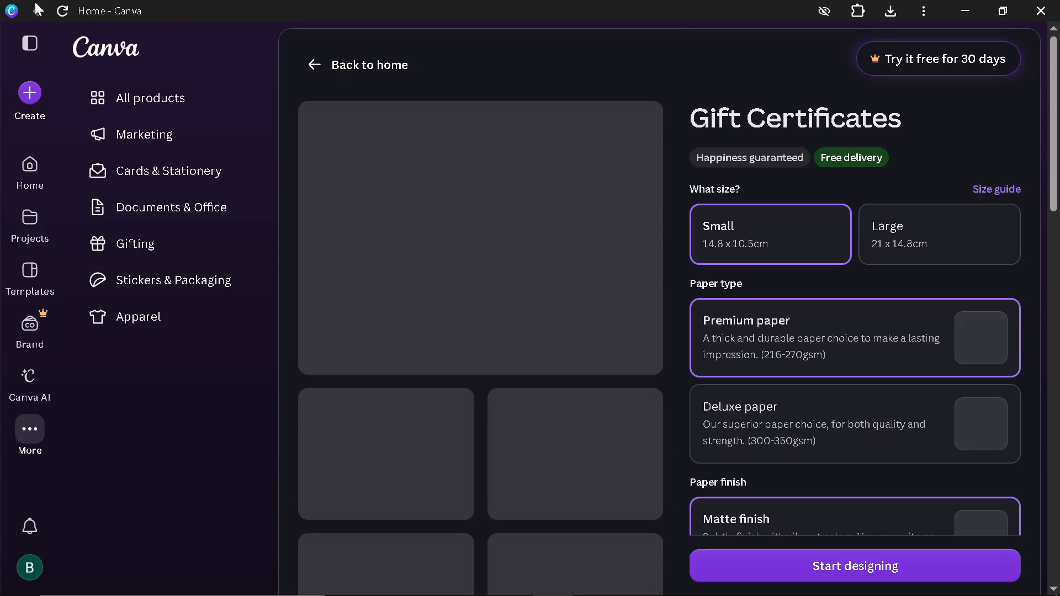
# Open the recent design Kids_Education_OS_7_Slides for editing.
pyautogui.scroll(-1, 157, 189)
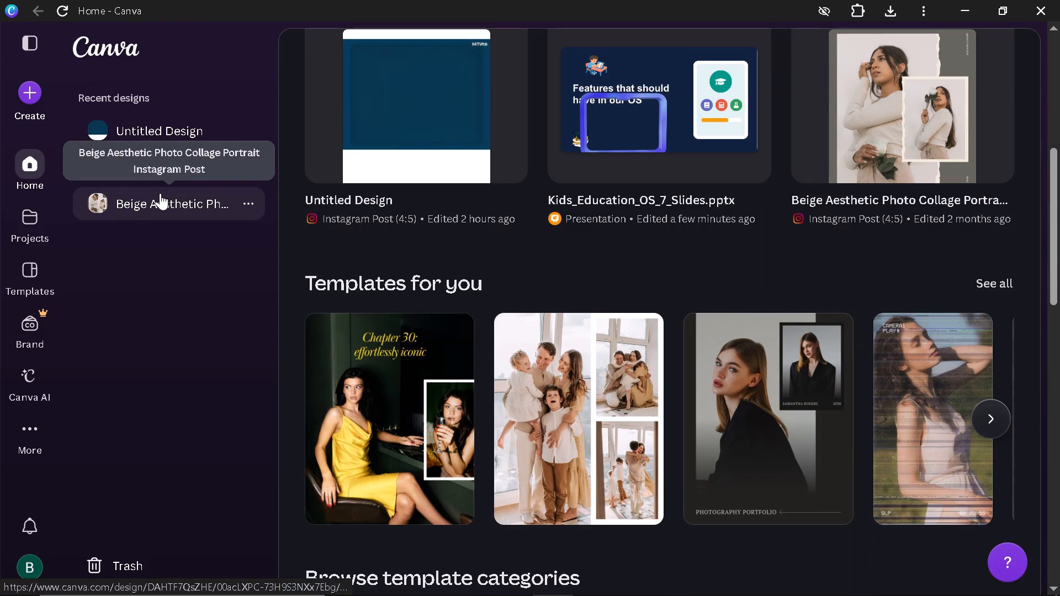
pyautogui.click(174, 159)
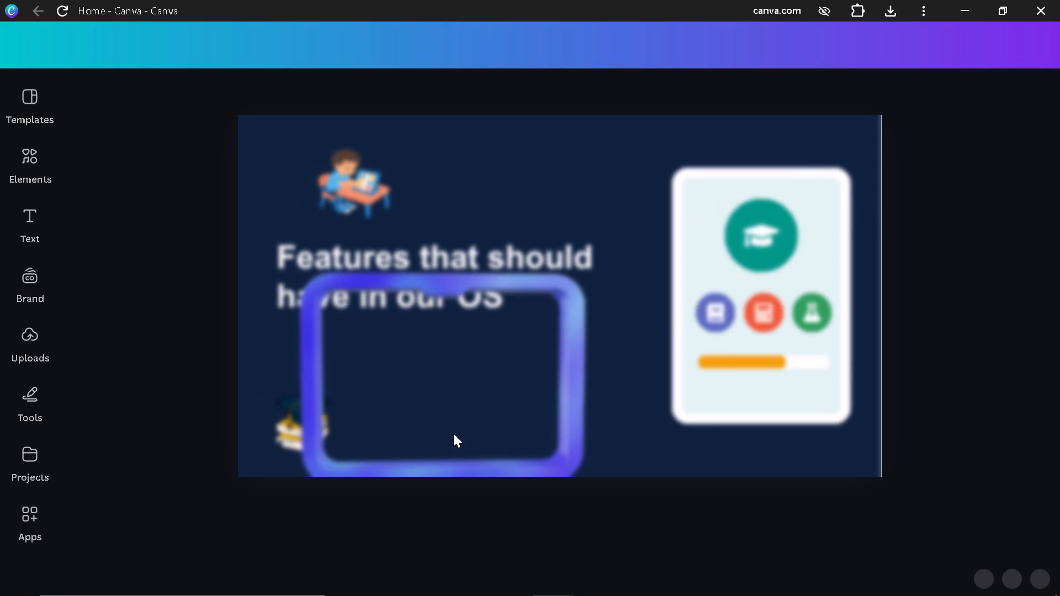
# Delete the blue-purple frame graphic that overlaps the title on the first slide.
pyautogui.click(453, 433)
pyautogui.click(453, 433)
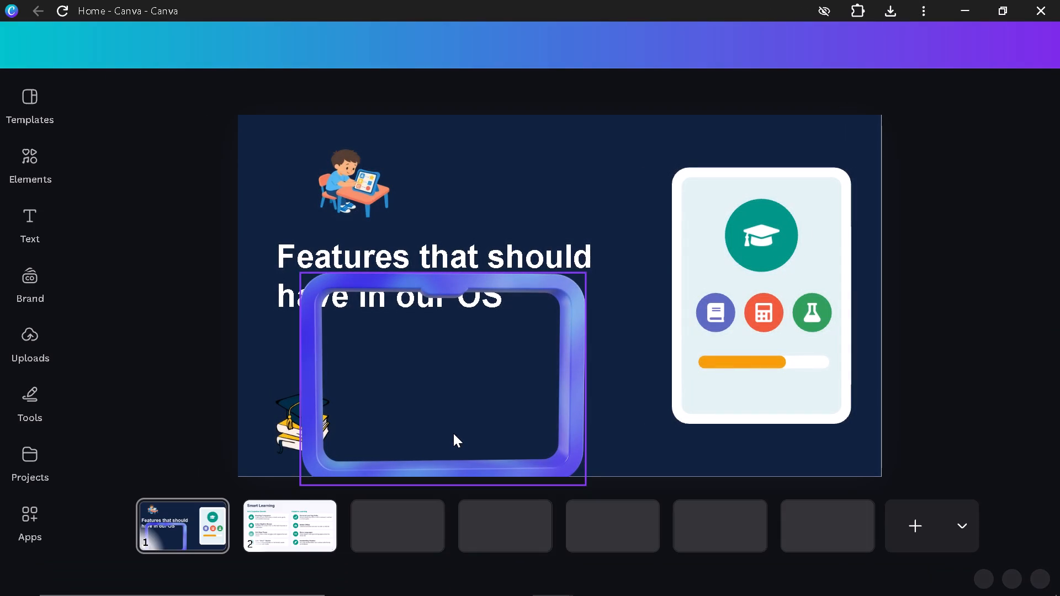
pyautogui.click(475, 380)
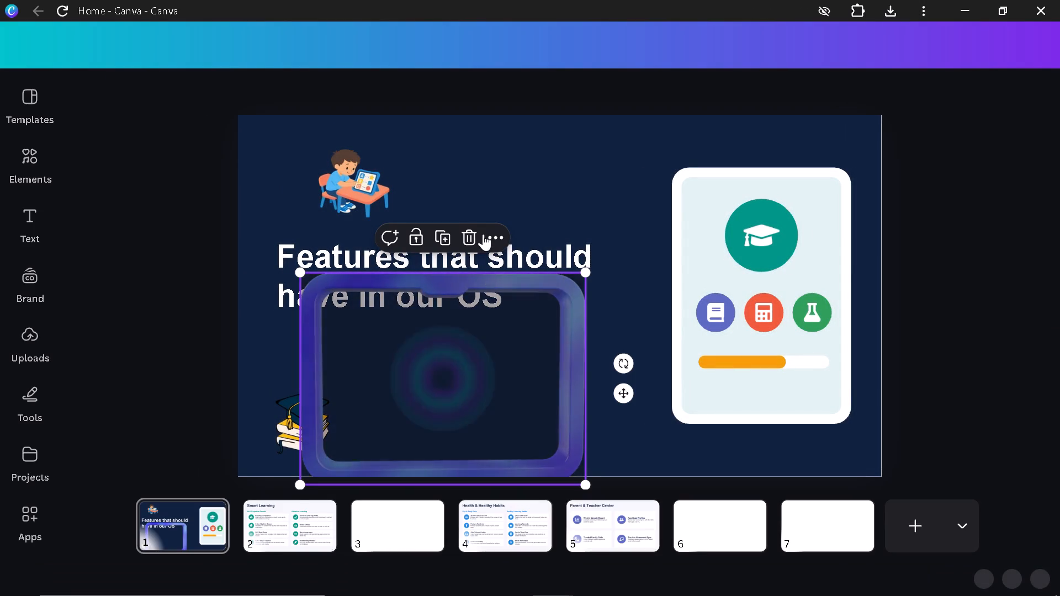
pyautogui.click(467, 231)
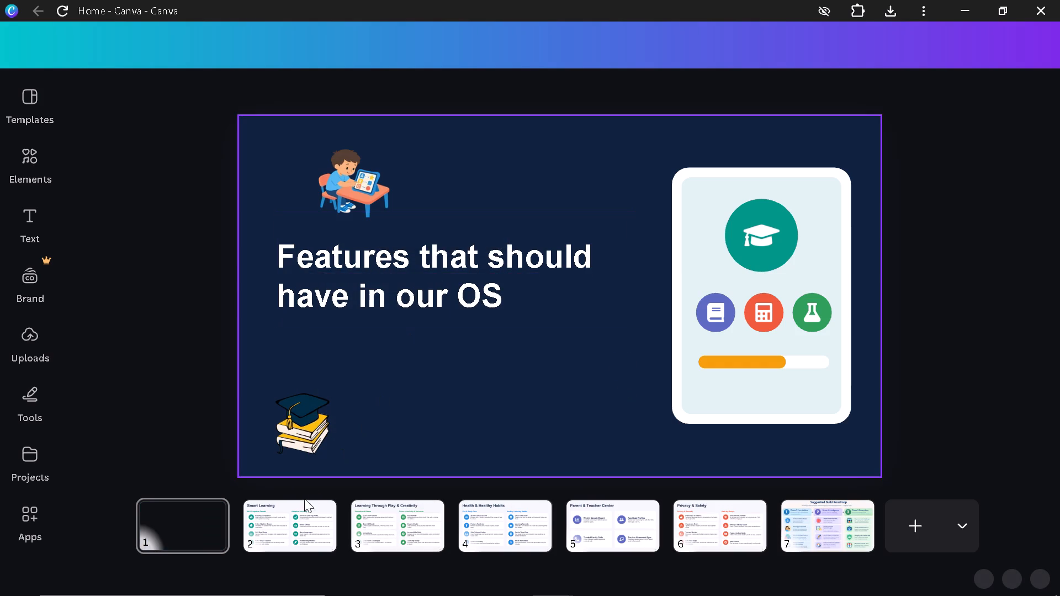
# Look through slides 2 to 7 of the presentation, ending on the Suggested Build Roadmap slide.
pyautogui.click(293, 512)
pyautogui.click(384, 535)
pyautogui.click(513, 547)
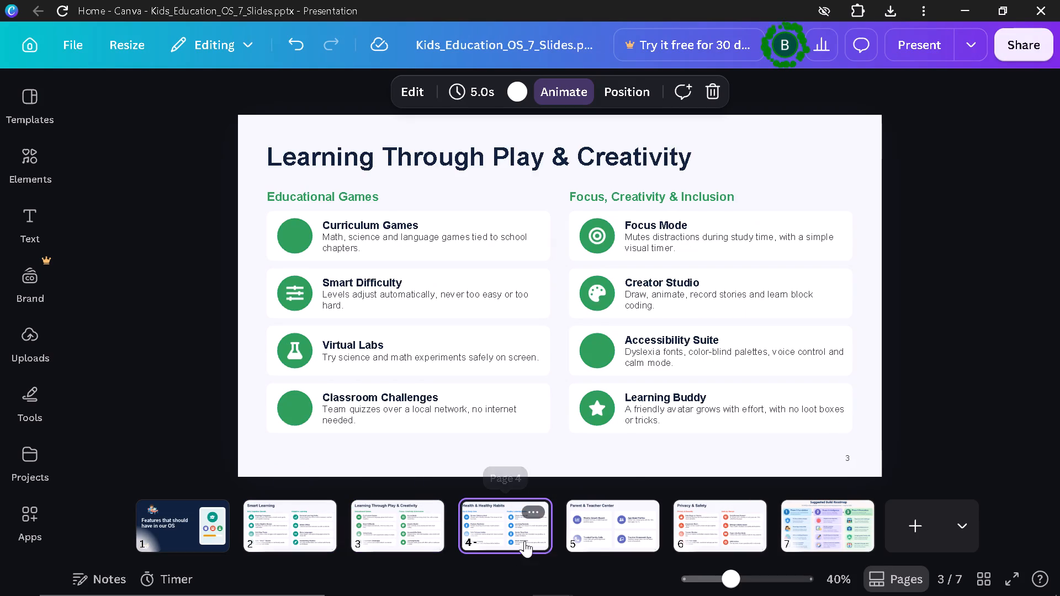
pyautogui.click(595, 535)
pyautogui.click(685, 533)
pyautogui.click(798, 533)
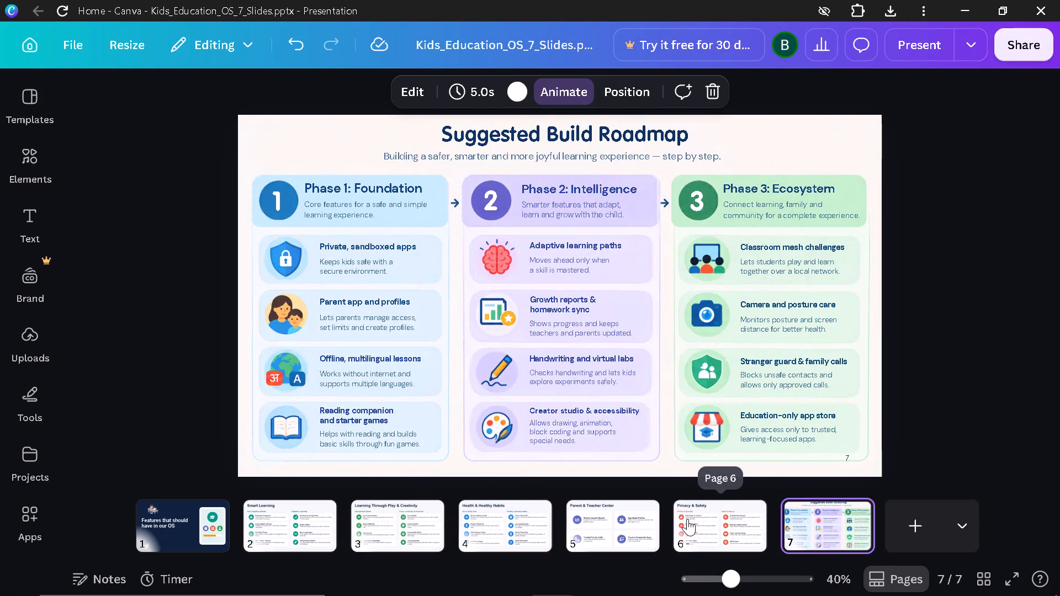
pyautogui.hscroll(-4, 687, 519)
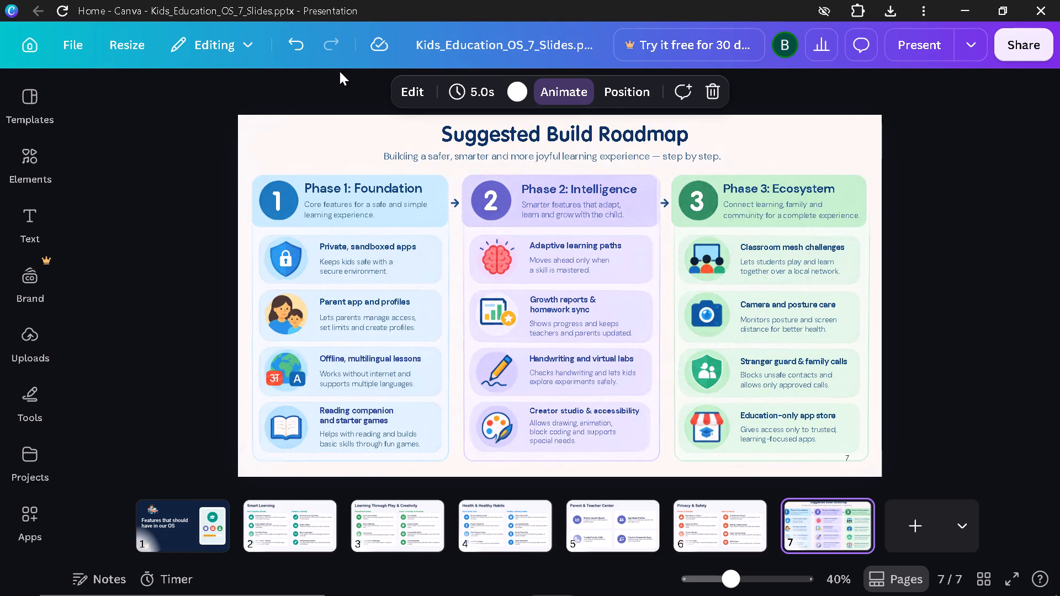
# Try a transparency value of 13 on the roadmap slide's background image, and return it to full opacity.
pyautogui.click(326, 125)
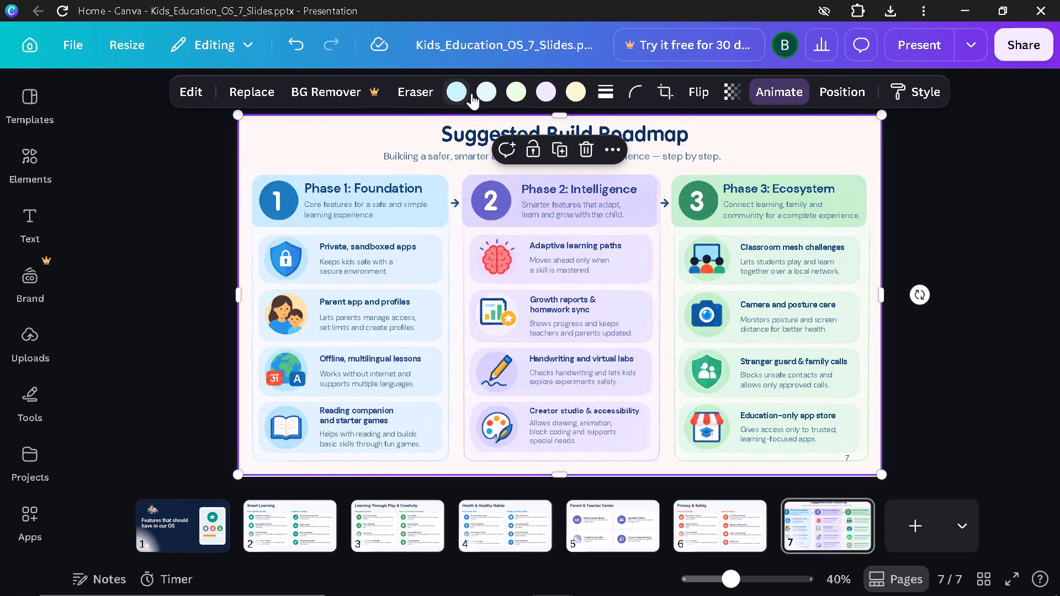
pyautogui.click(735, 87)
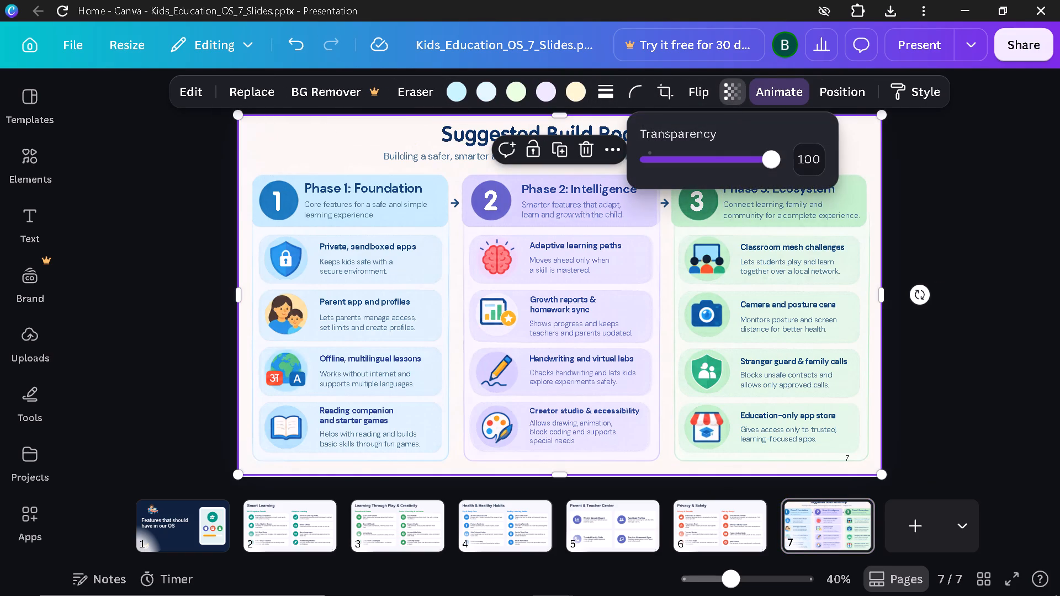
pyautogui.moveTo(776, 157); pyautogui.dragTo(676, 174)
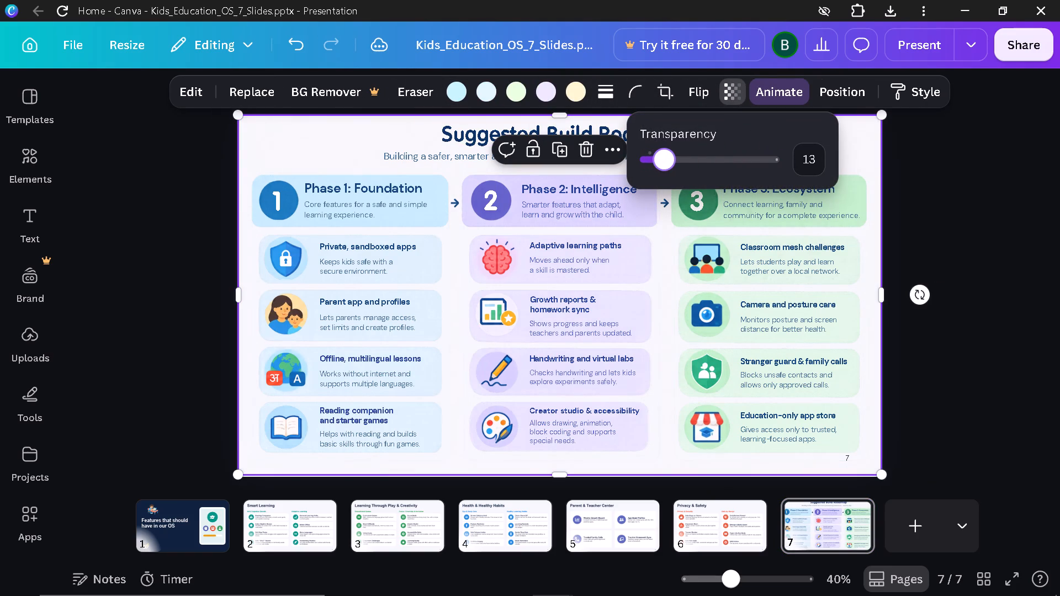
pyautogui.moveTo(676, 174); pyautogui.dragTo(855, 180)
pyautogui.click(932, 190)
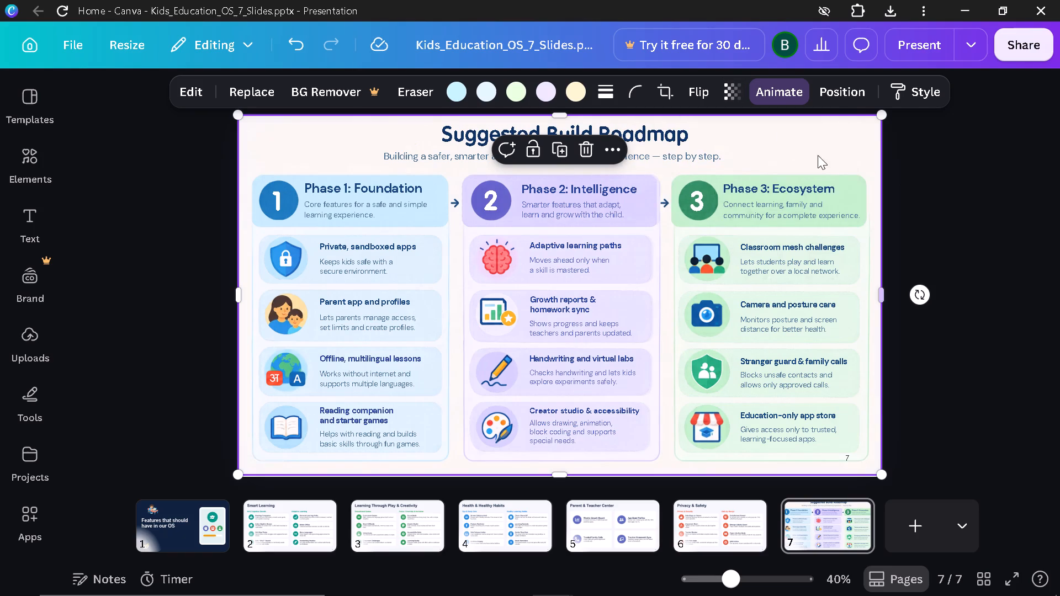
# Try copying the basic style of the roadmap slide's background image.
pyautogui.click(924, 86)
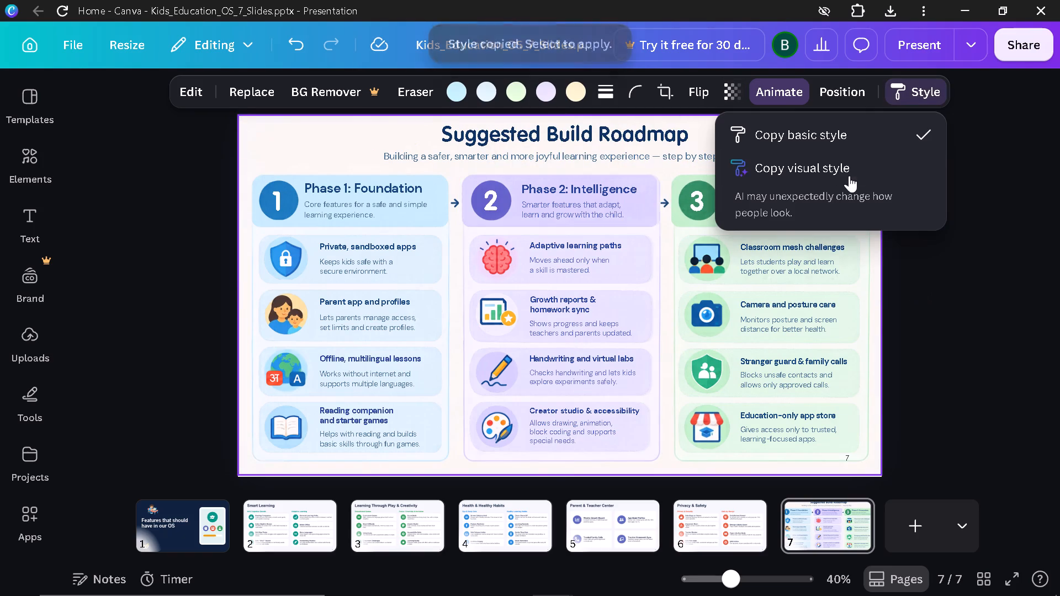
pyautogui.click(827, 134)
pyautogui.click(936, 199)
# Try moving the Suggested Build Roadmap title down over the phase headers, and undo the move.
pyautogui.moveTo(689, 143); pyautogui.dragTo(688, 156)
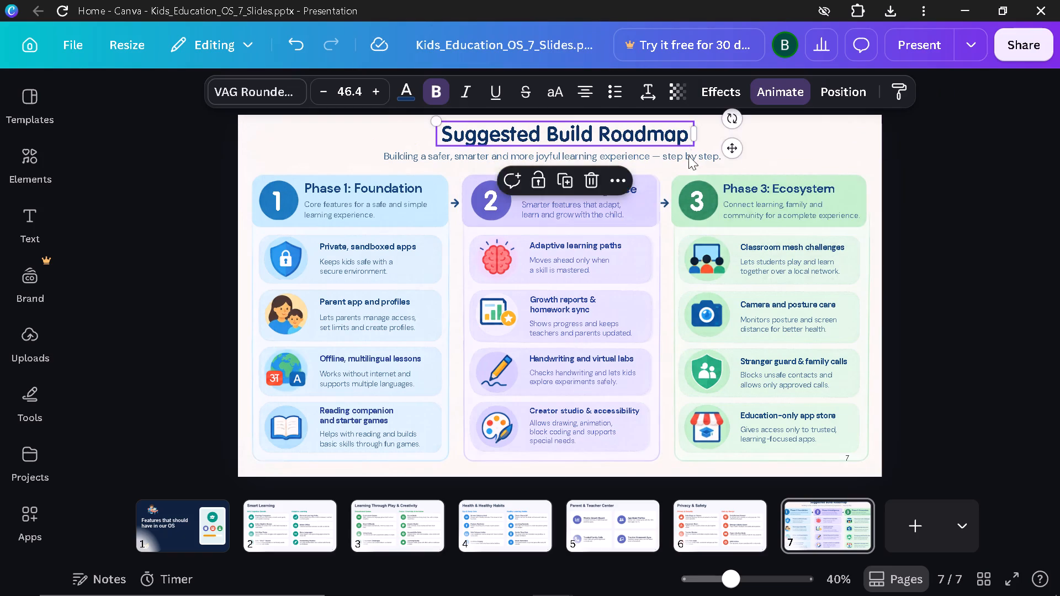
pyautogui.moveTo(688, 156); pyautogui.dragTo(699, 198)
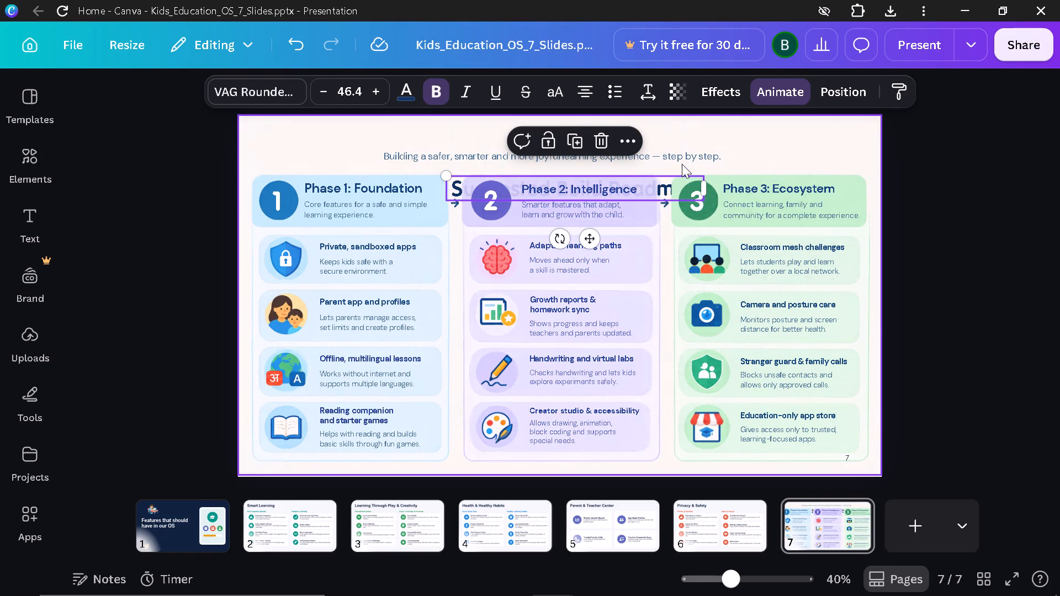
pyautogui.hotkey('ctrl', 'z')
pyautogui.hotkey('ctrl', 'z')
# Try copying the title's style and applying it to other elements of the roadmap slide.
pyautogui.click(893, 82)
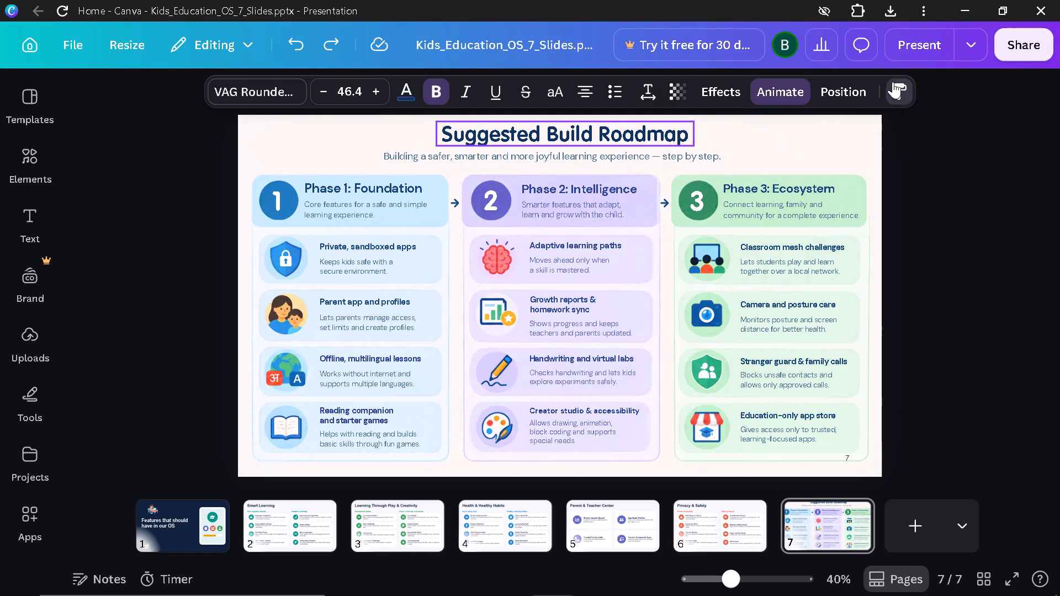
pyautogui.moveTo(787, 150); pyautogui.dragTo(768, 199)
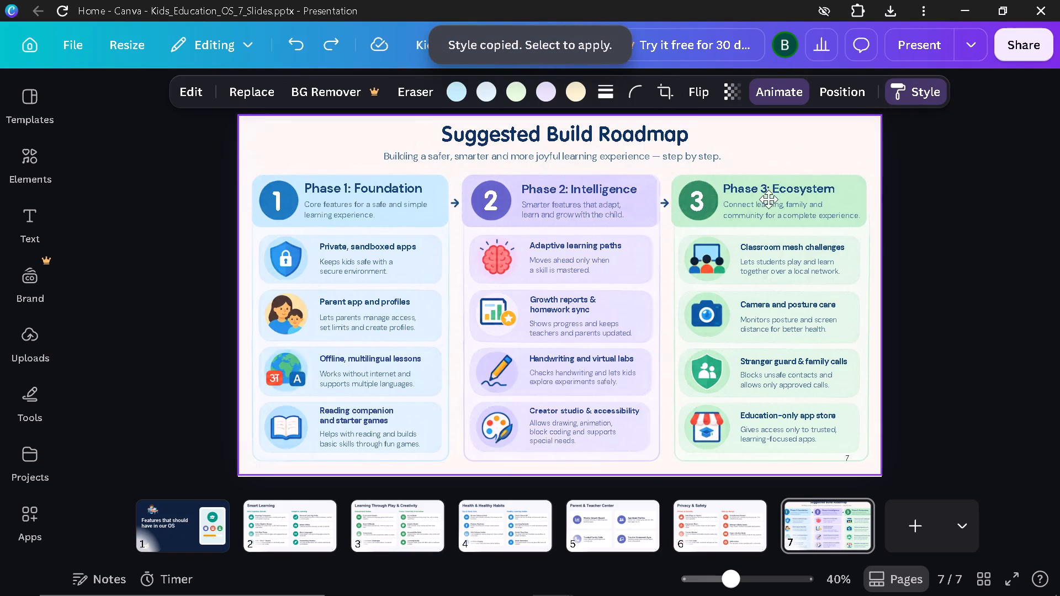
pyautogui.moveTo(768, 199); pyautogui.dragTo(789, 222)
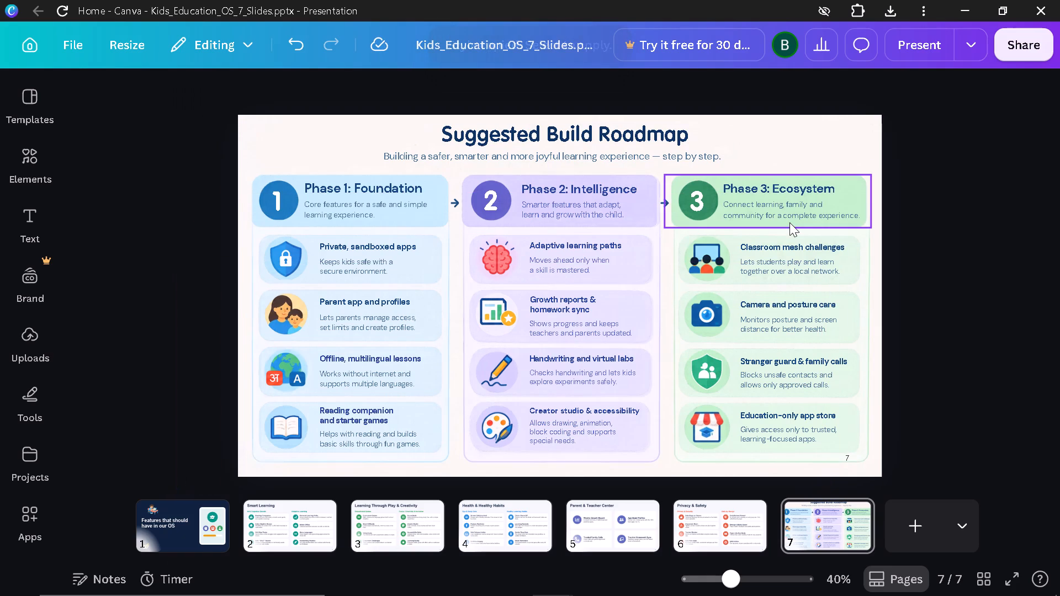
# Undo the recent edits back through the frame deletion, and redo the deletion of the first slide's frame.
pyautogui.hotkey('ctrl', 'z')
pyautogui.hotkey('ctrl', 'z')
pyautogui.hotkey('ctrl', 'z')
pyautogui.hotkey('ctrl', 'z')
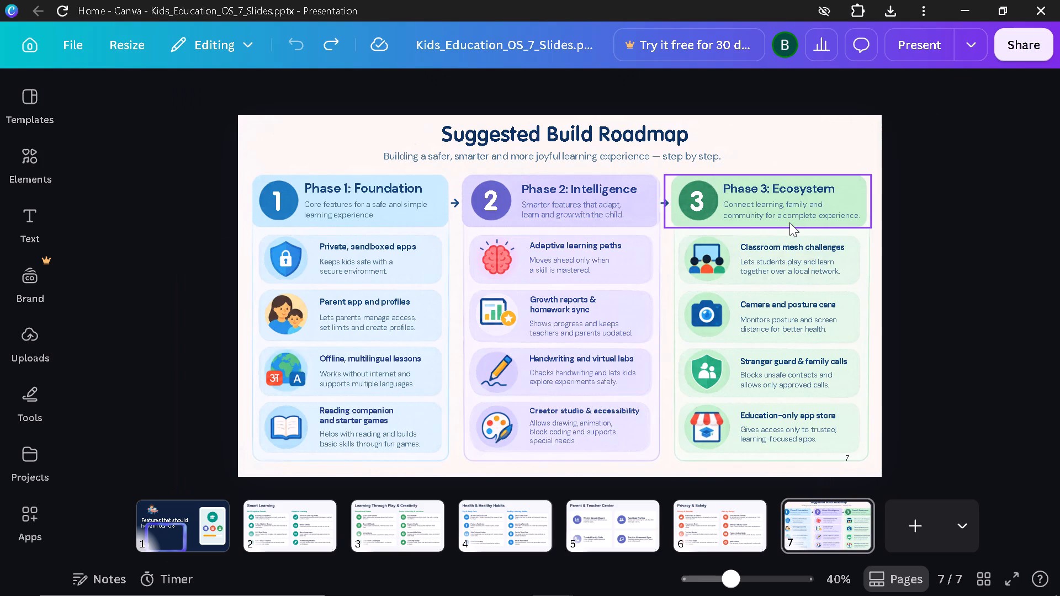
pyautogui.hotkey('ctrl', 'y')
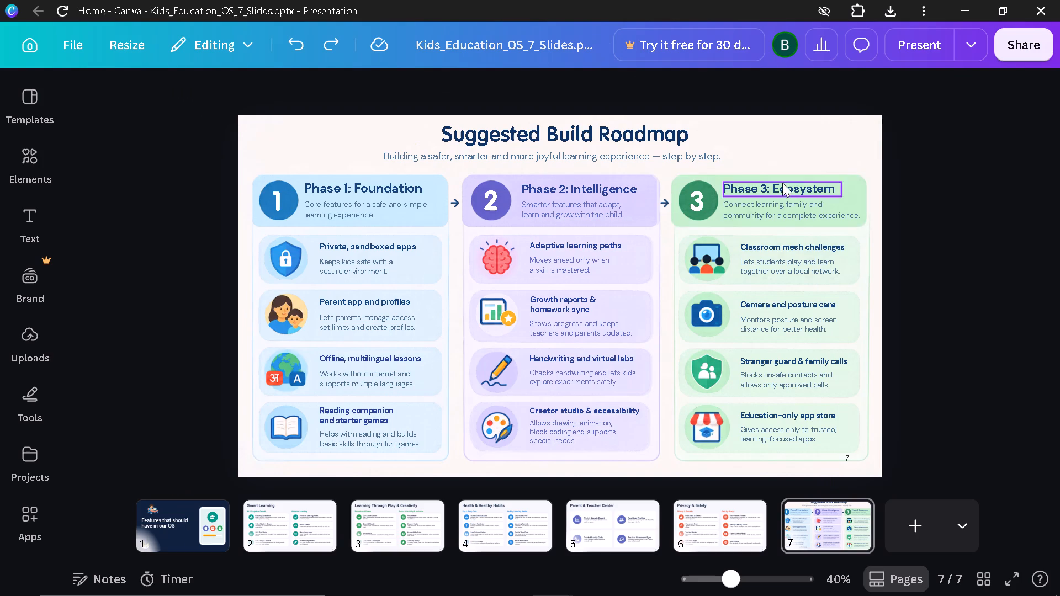
# Examine the roadmap slide's background image, Phase 1 heading and feature cards as separate elements, and view the first slide.
pyautogui.click(416, 226)
pyautogui.click(442, 300)
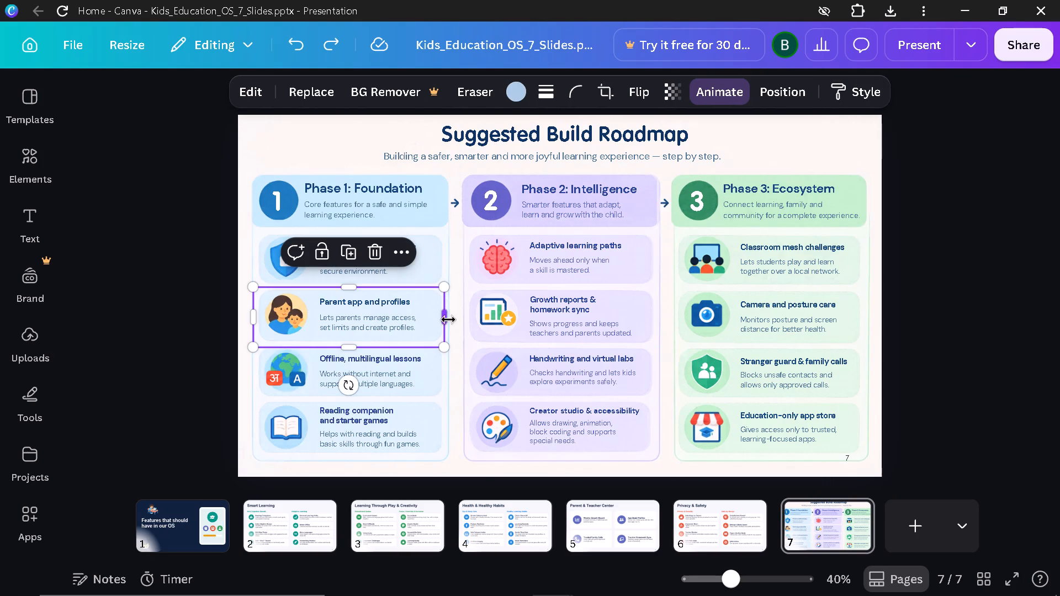
pyautogui.click(451, 323)
pyautogui.click(454, 247)
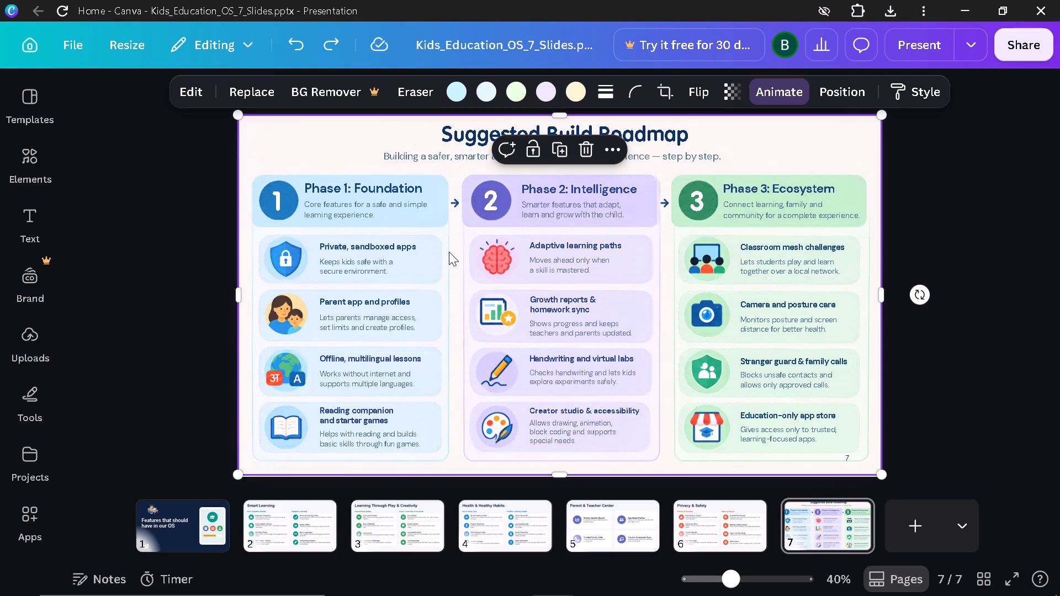
pyautogui.click(449, 252)
pyautogui.doubleClick(449, 252)
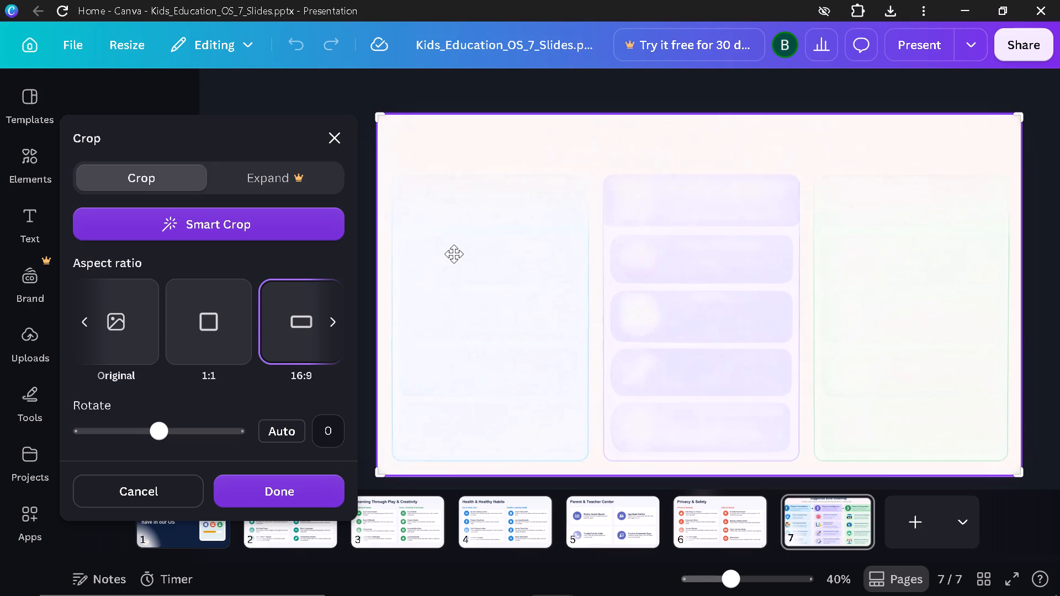
pyautogui.click(454, 254)
pyautogui.doubleClick(555, 258)
pyautogui.click(389, 195)
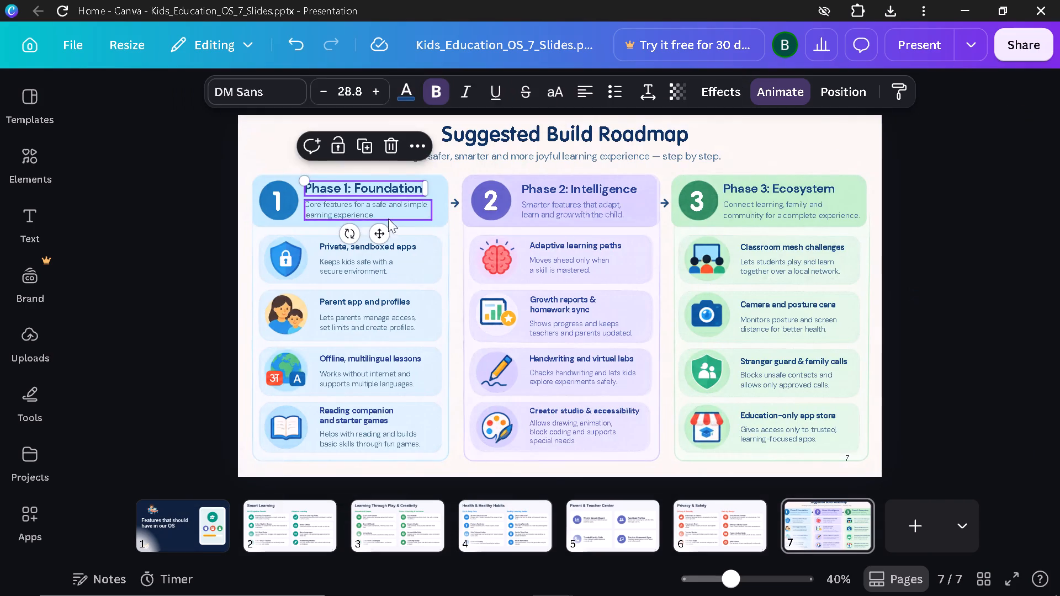
pyautogui.click(393, 240)
pyautogui.click(412, 302)
pyautogui.moveTo(417, 346); pyautogui.dragTo(421, 351)
pyautogui.click(433, 411)
pyautogui.scroll(-1, 311, 324)
pyautogui.click(175, 515)
pyautogui.scroll(-1, 464, 407)
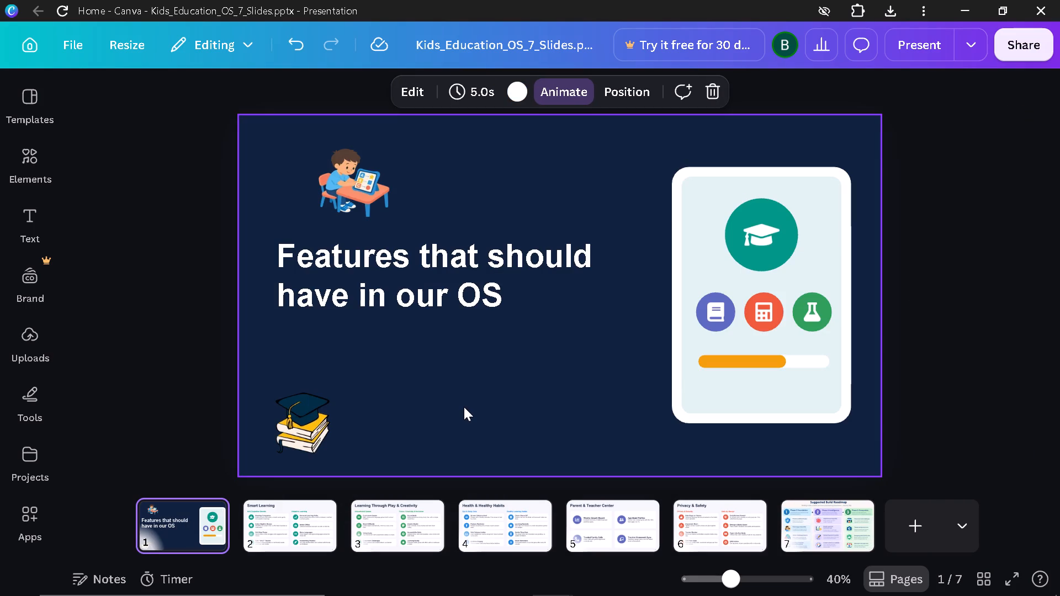
# Add a blank page after the Suggested Build Roadmap slide, as page 8.
pyautogui.click(829, 547)
pyautogui.click(918, 515)
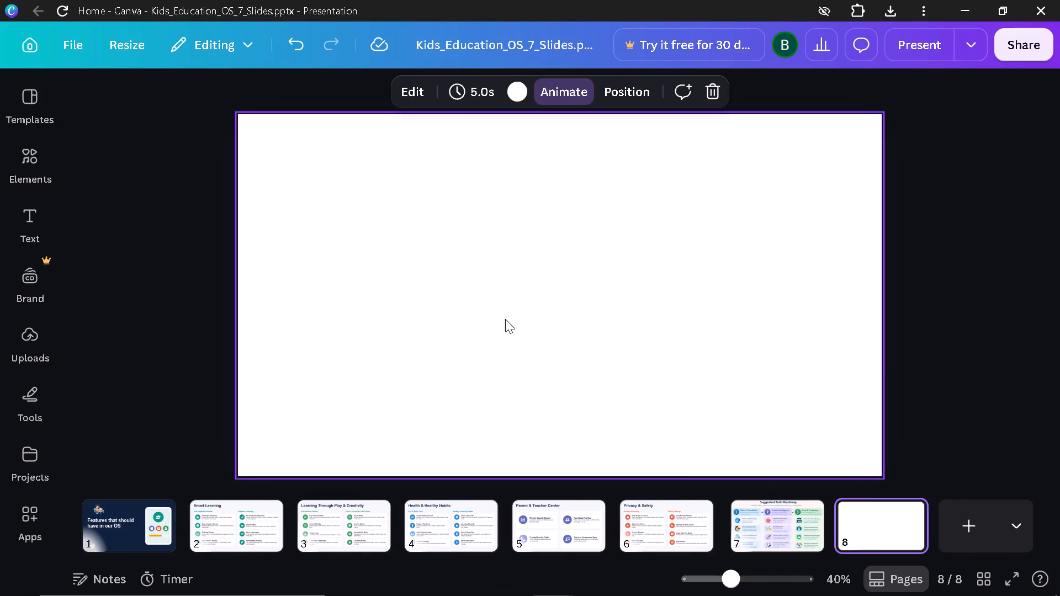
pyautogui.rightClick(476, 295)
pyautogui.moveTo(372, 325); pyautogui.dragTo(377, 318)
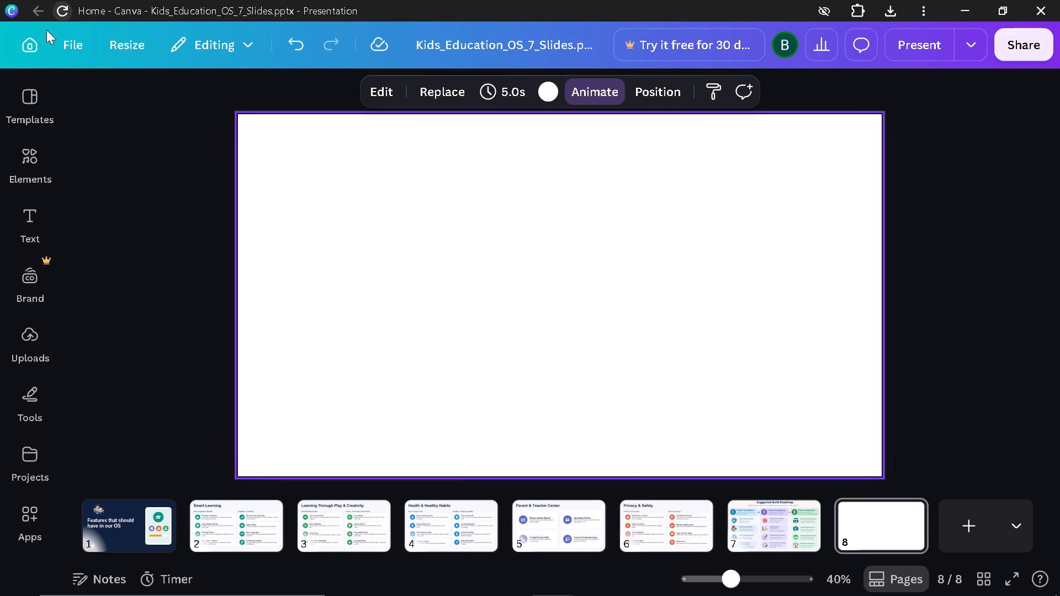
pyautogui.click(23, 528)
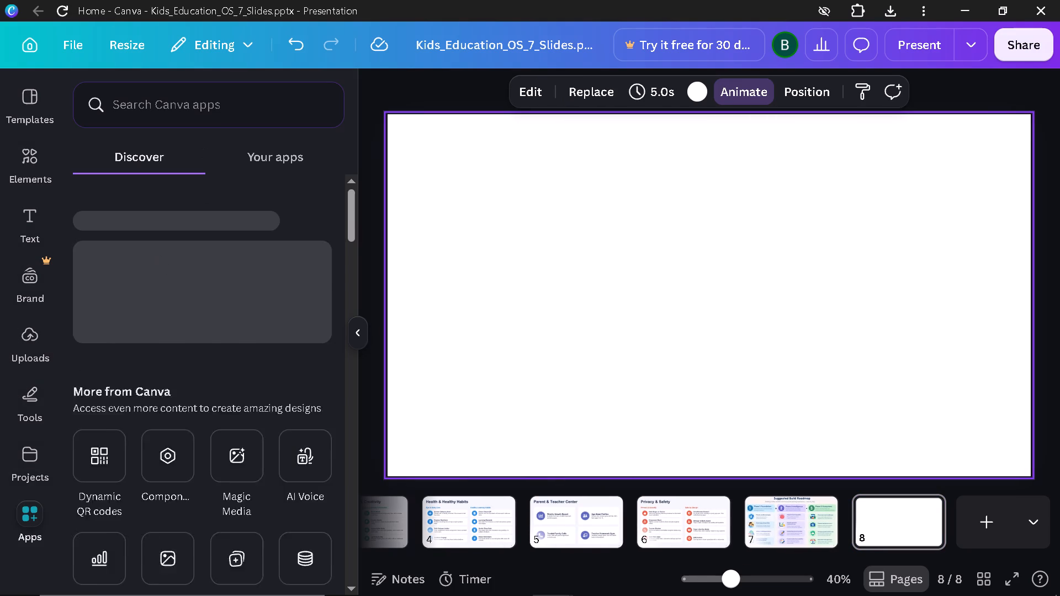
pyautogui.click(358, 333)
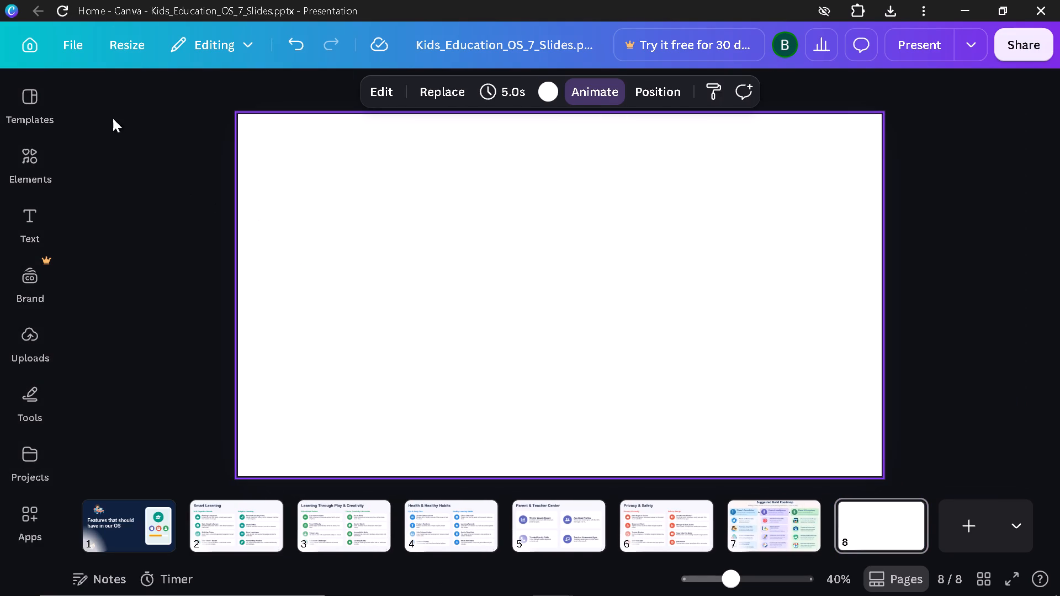
# Place the uploaded Suggested Build Roadmap image with transparent background on the blank page 8.
pyautogui.click(30, 338)
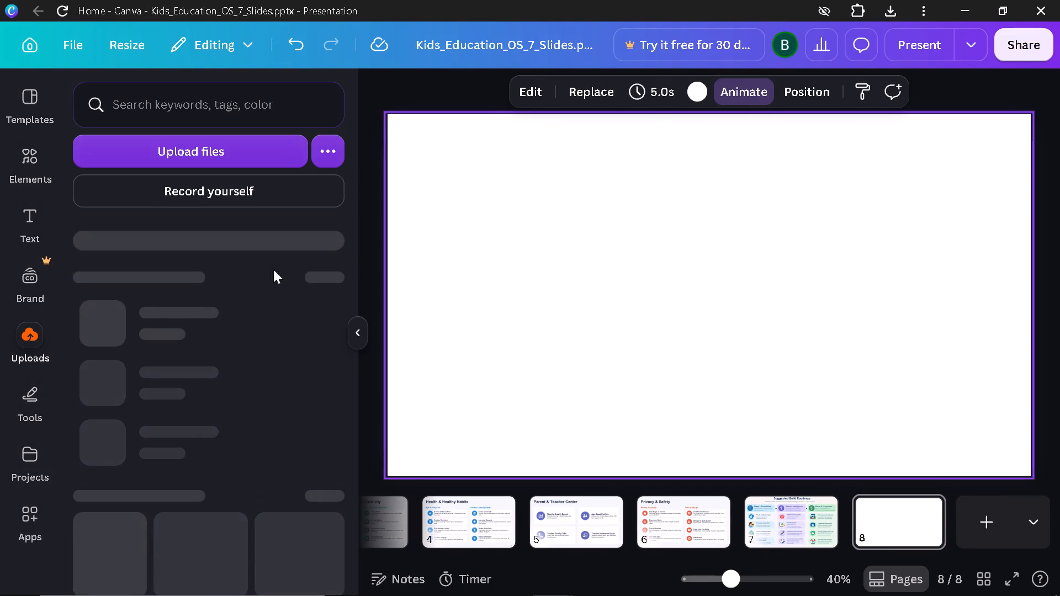
pyautogui.scroll(-5, 186, 369)
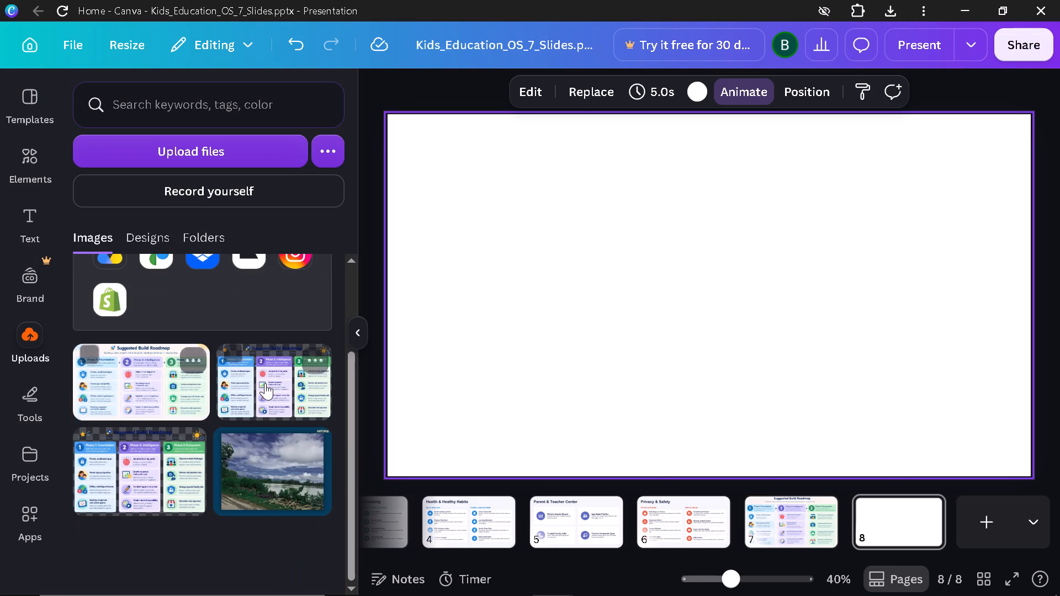
pyautogui.moveTo(260, 384); pyautogui.dragTo(581, 210)
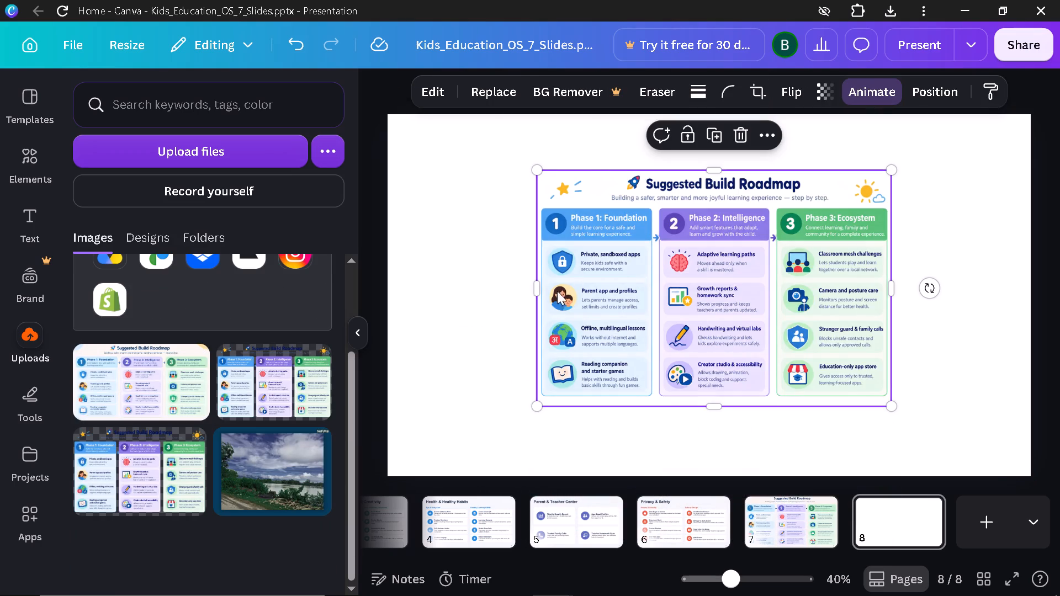
# Switch to YouTube, open the recommended Korean drama video explained in Hindi and skip its opening ad.
pyautogui.click(502, 581)
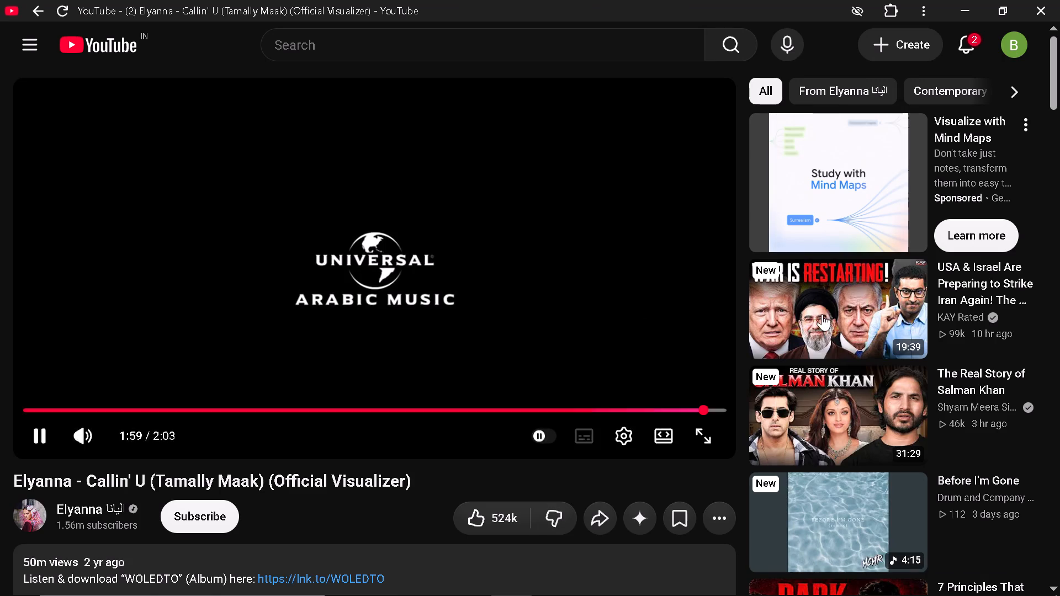
pyautogui.scroll(-5, 825, 323)
pyautogui.click(839, 250)
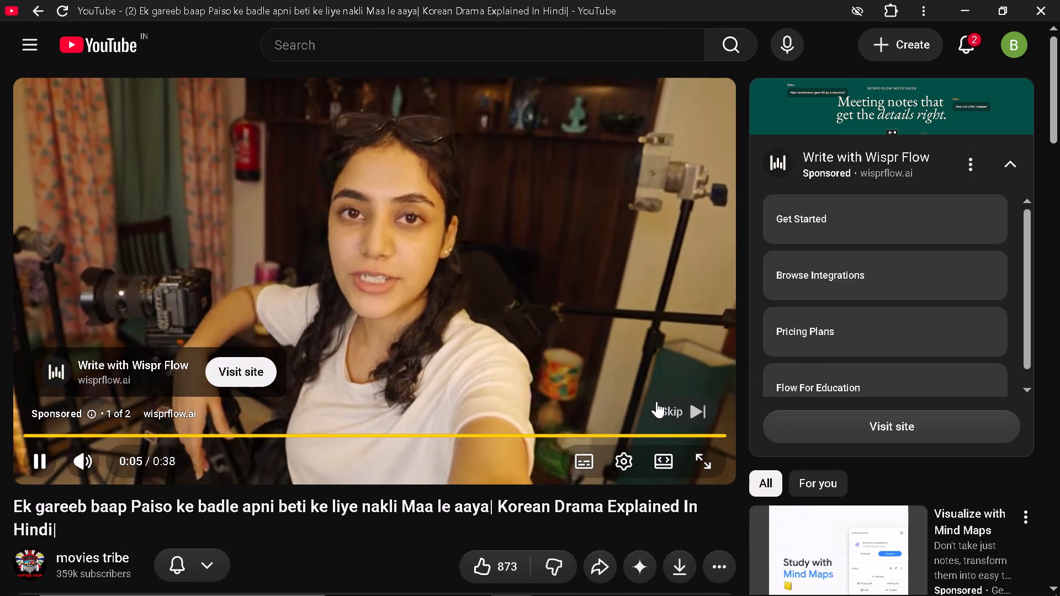
pyautogui.click(661, 403)
# Set the video's playback speed to 2.0.
pyautogui.click(616, 448)
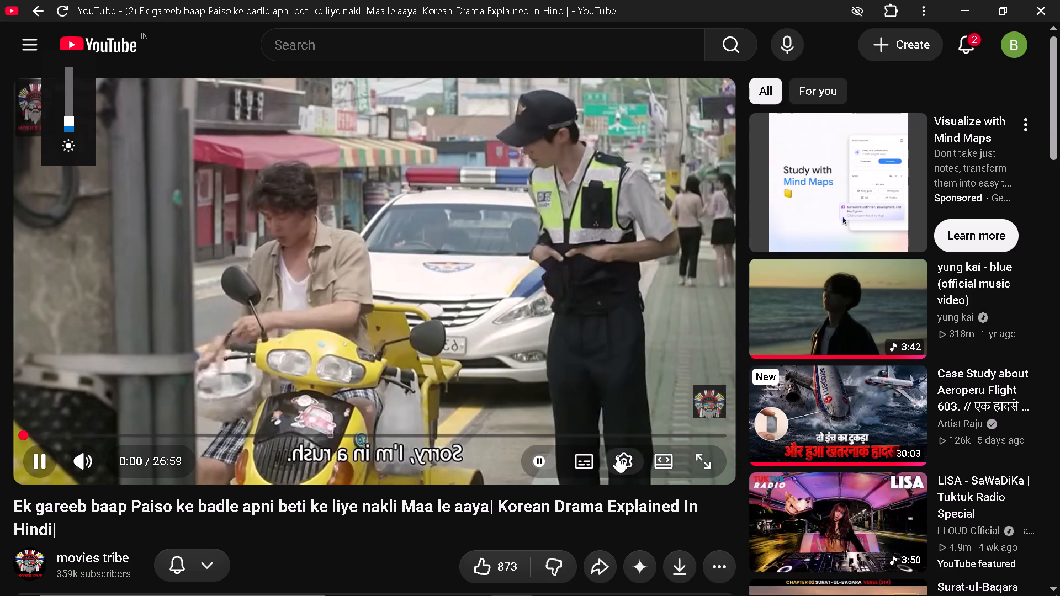
pyautogui.click(618, 456)
pyautogui.click(625, 392)
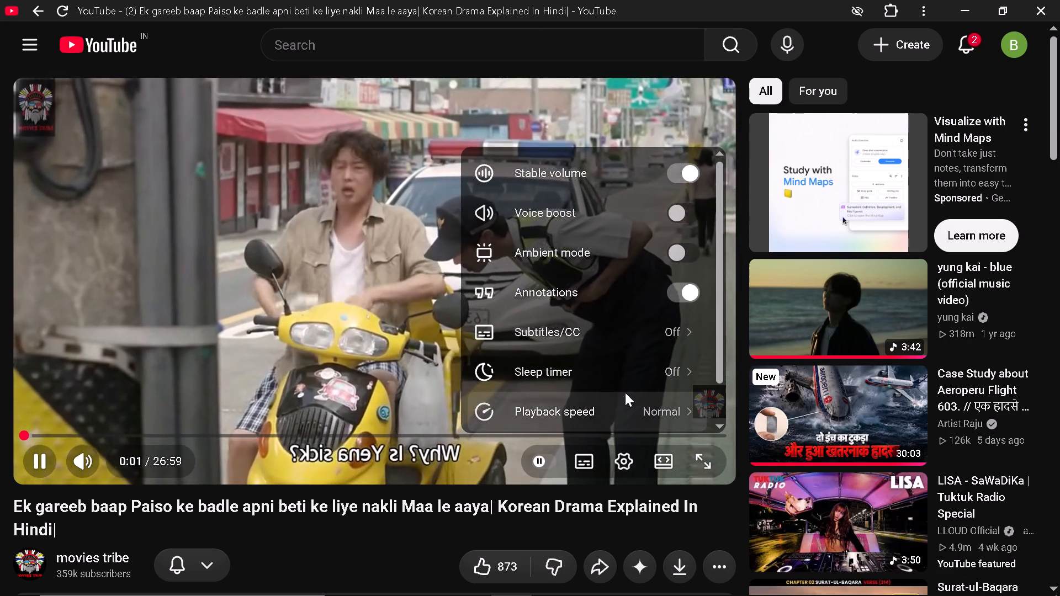
pyautogui.click(645, 387)
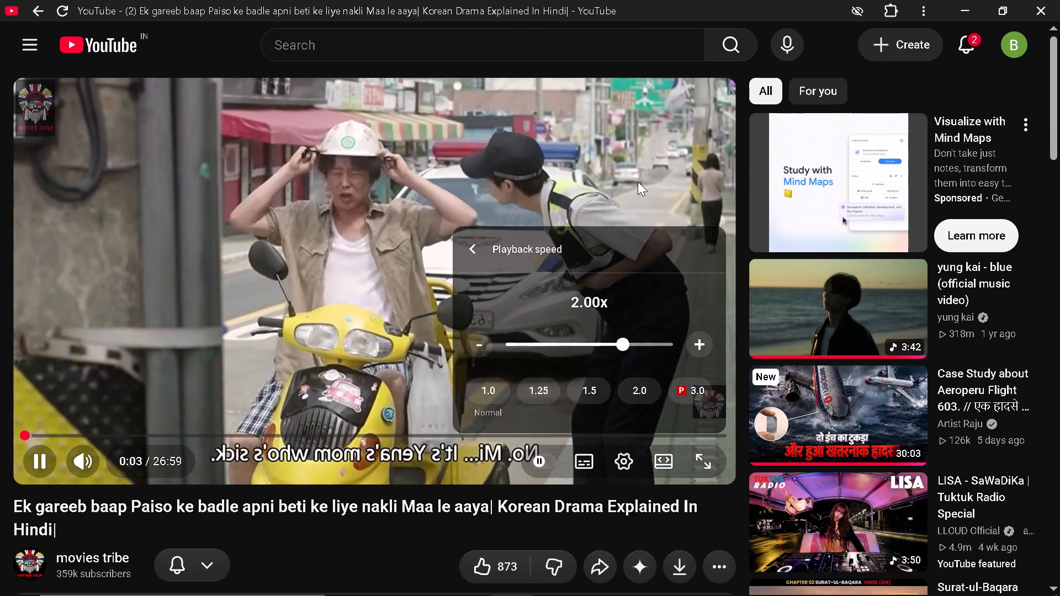
# Switch back to Canva, closing the extra Home window and returning to the Kids_Education_OS_7_Slides presentation.
pyautogui.click(558, 588)
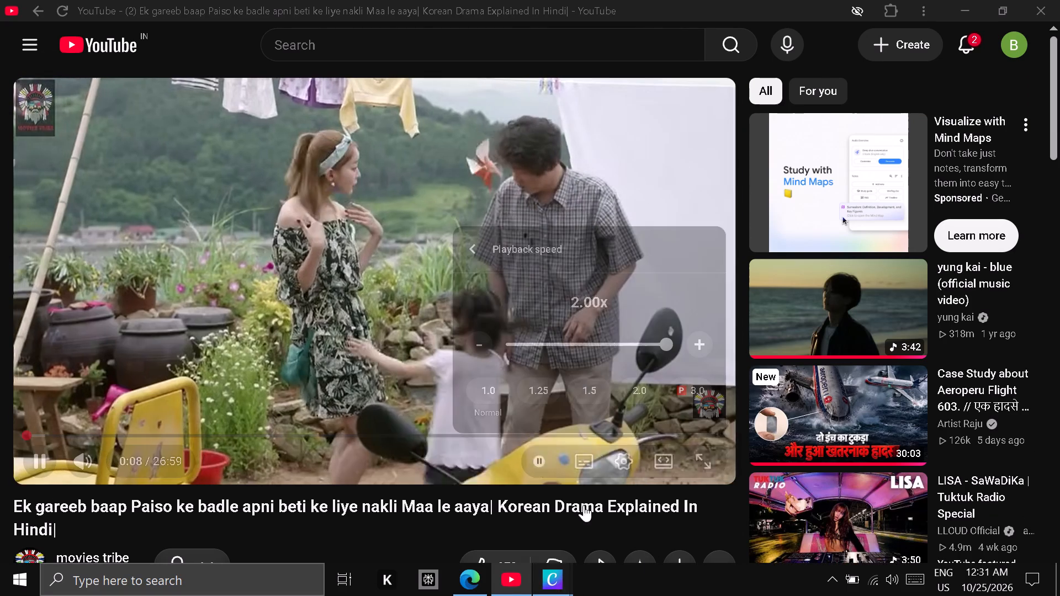
pyautogui.click(655, 504)
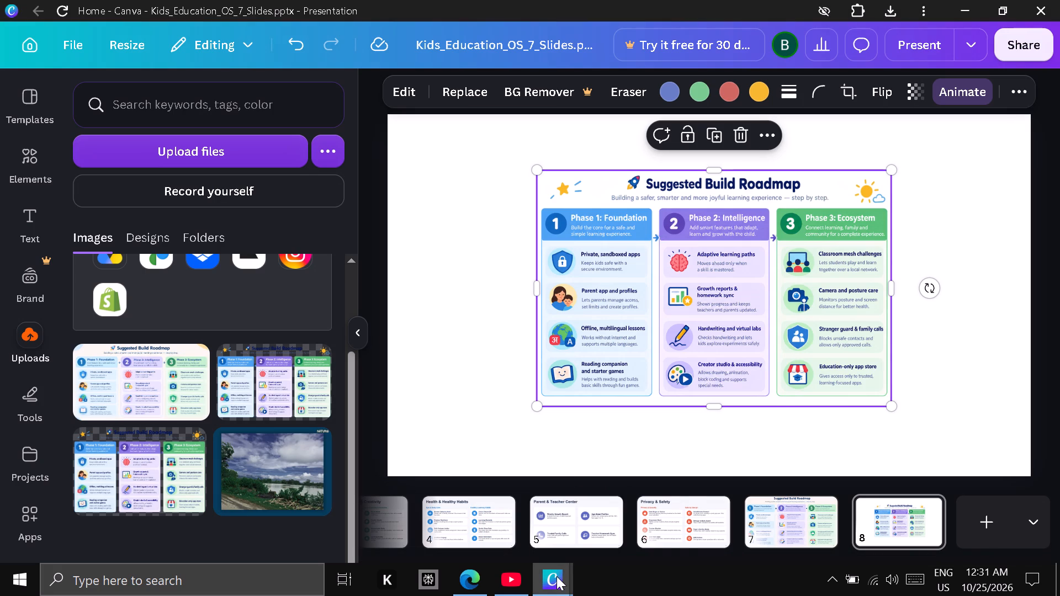
pyautogui.click(539, 451)
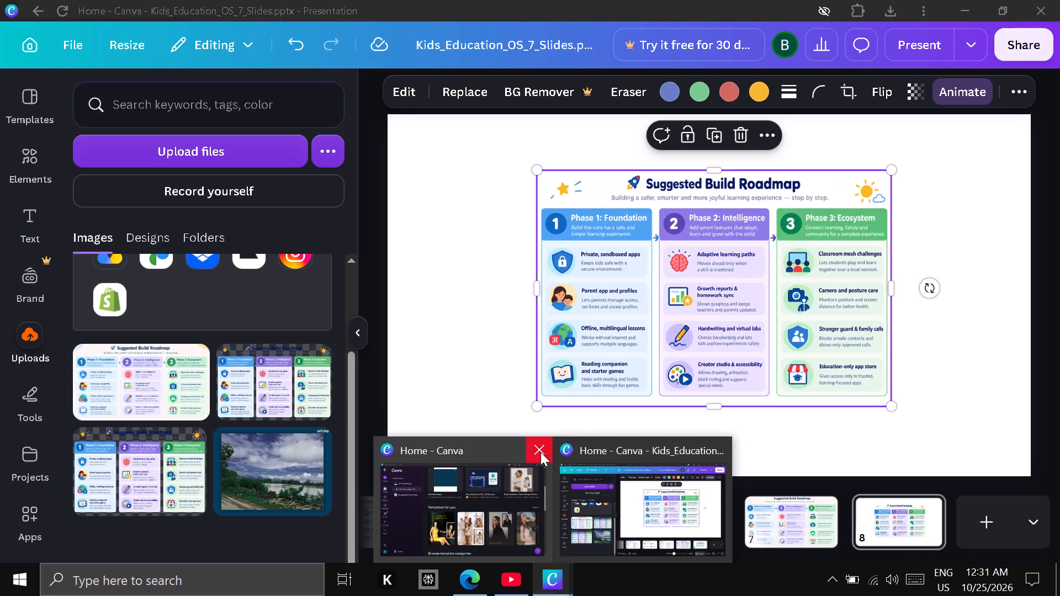
pyautogui.click(702, 451)
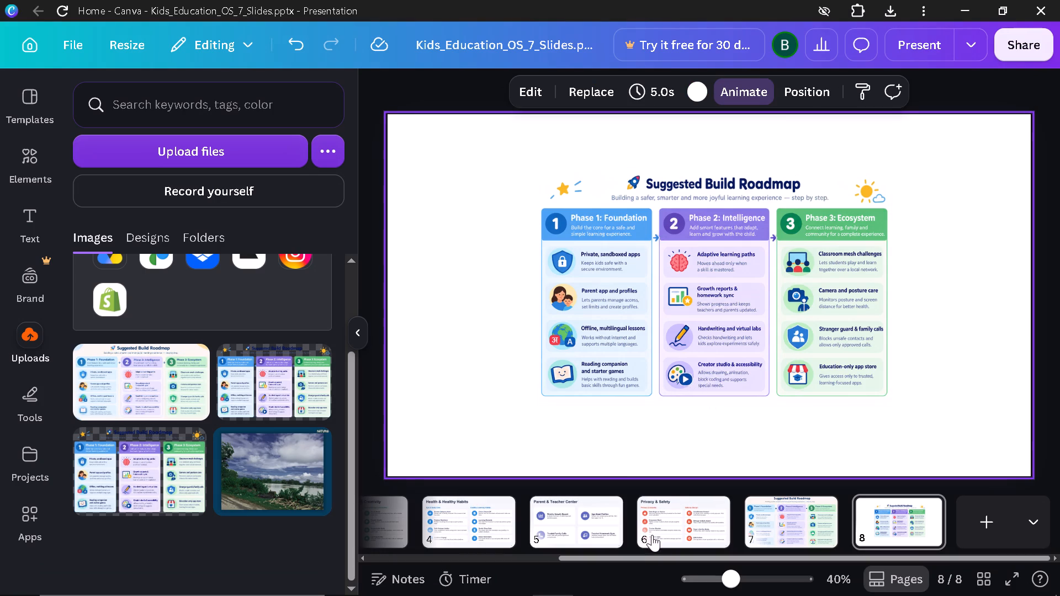
# Enlarge the roadmap image on page 8 and extend its sides and top so it covers the whole page edge to edge.
pyautogui.click(752, 324)
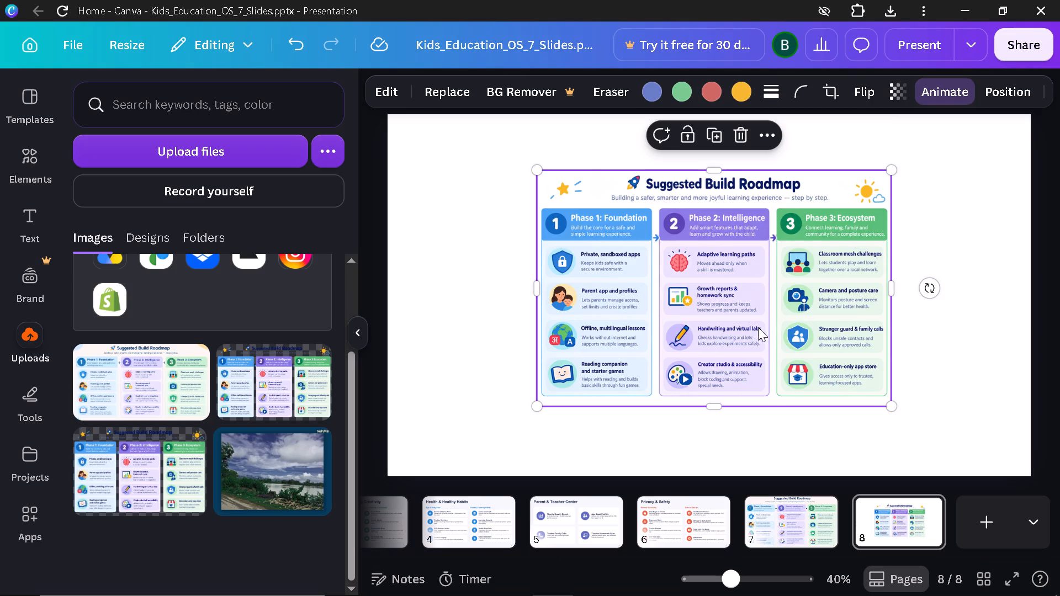
pyautogui.moveTo(890, 412); pyautogui.dragTo(933, 422)
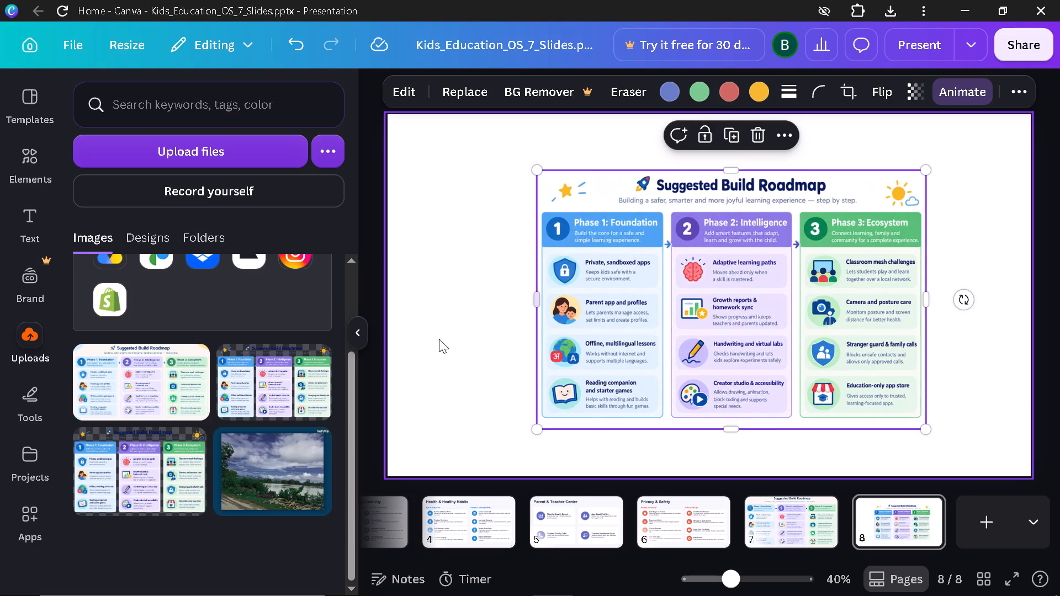
pyautogui.click(365, 336)
pyautogui.moveTo(778, 429); pyautogui.dragTo(838, 461)
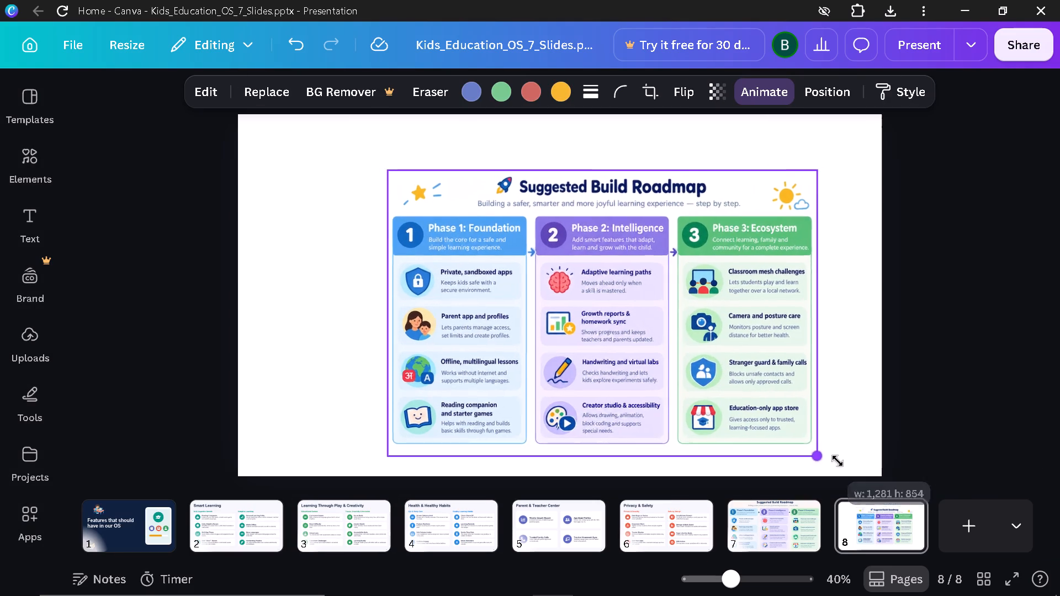
pyautogui.moveTo(838, 461); pyautogui.dragTo(857, 467)
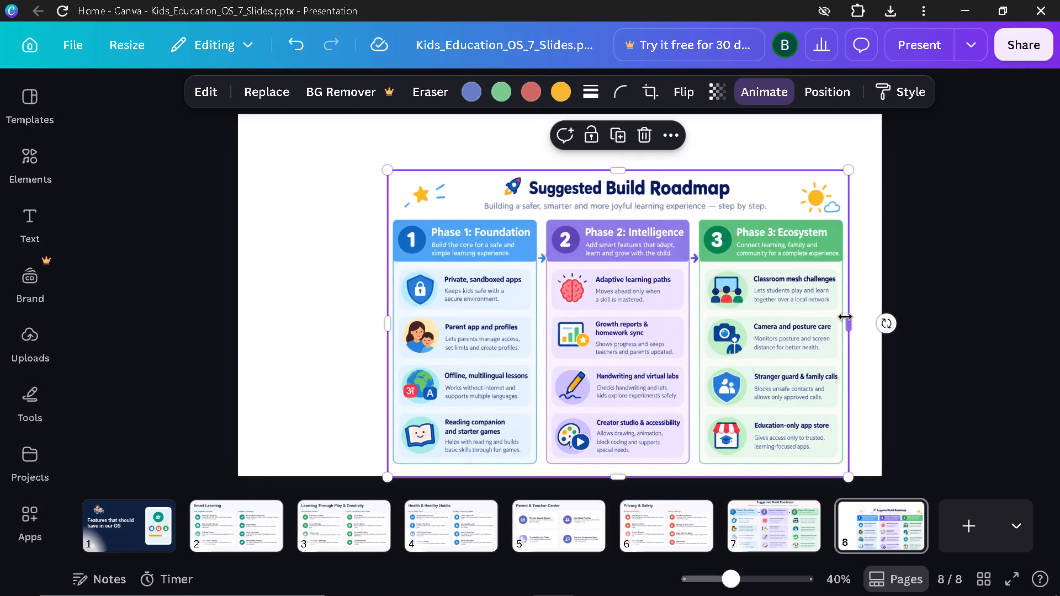
pyautogui.moveTo(845, 317); pyautogui.dragTo(877, 324)
pyautogui.moveTo(386, 328); pyautogui.dragTo(249, 340)
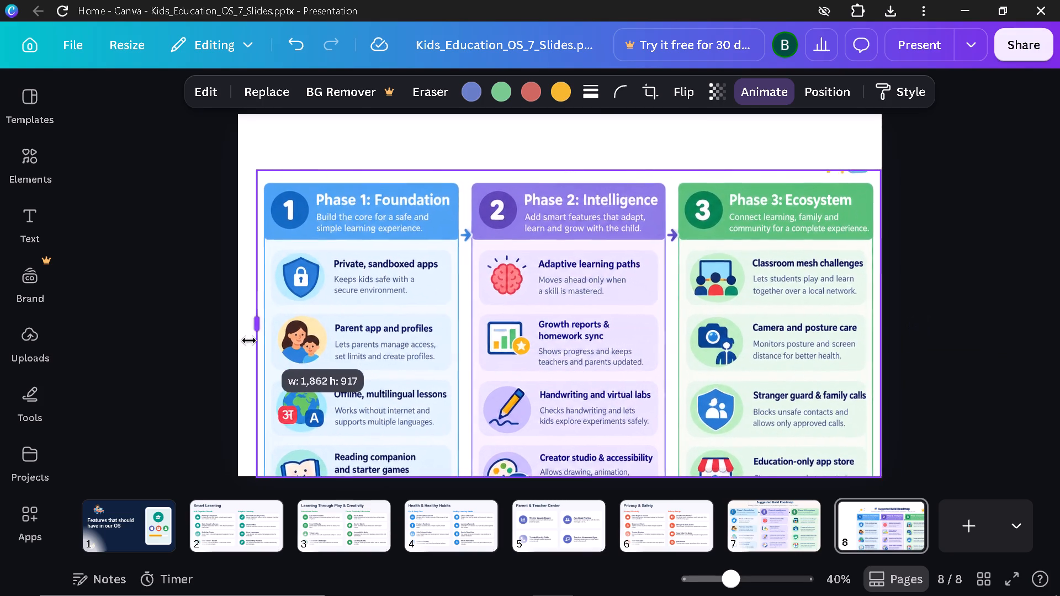
pyautogui.moveTo(249, 340); pyautogui.dragTo(239, 342)
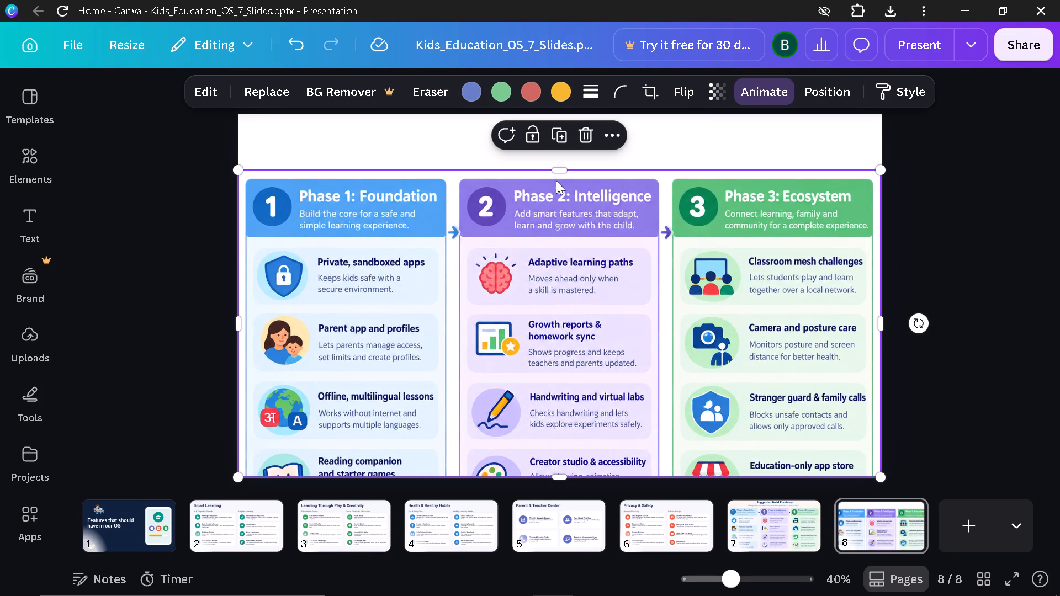
pyautogui.moveTo(559, 174); pyautogui.dragTo(585, 107)
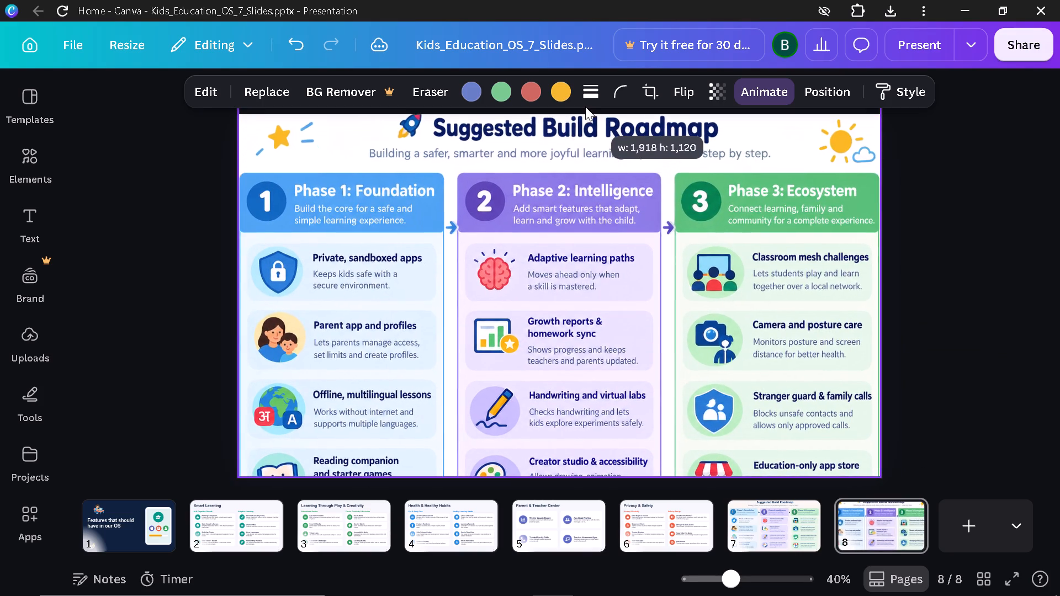
pyautogui.moveTo(585, 107); pyautogui.dragTo(583, 120)
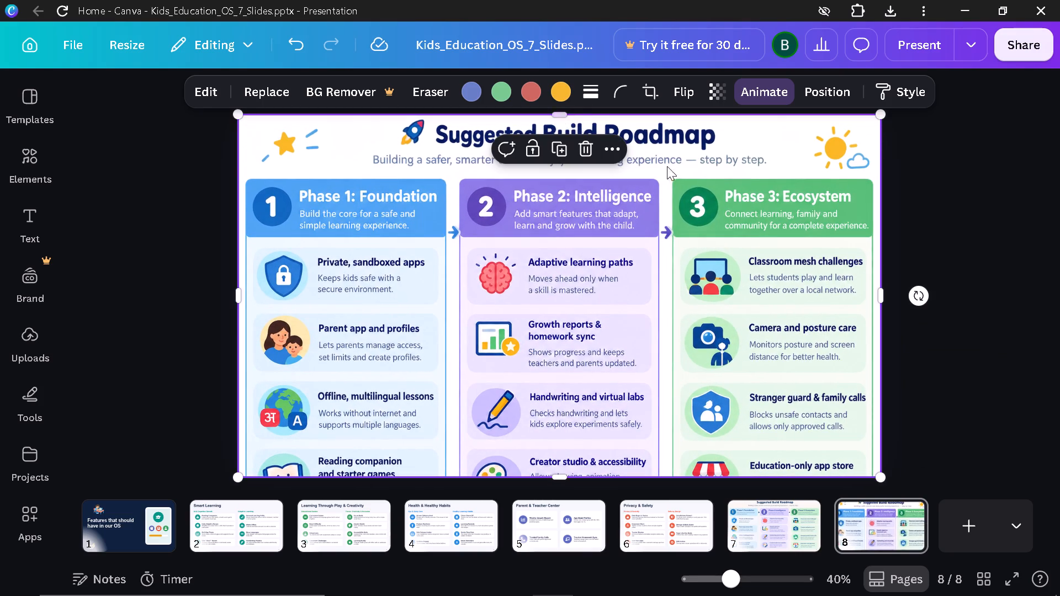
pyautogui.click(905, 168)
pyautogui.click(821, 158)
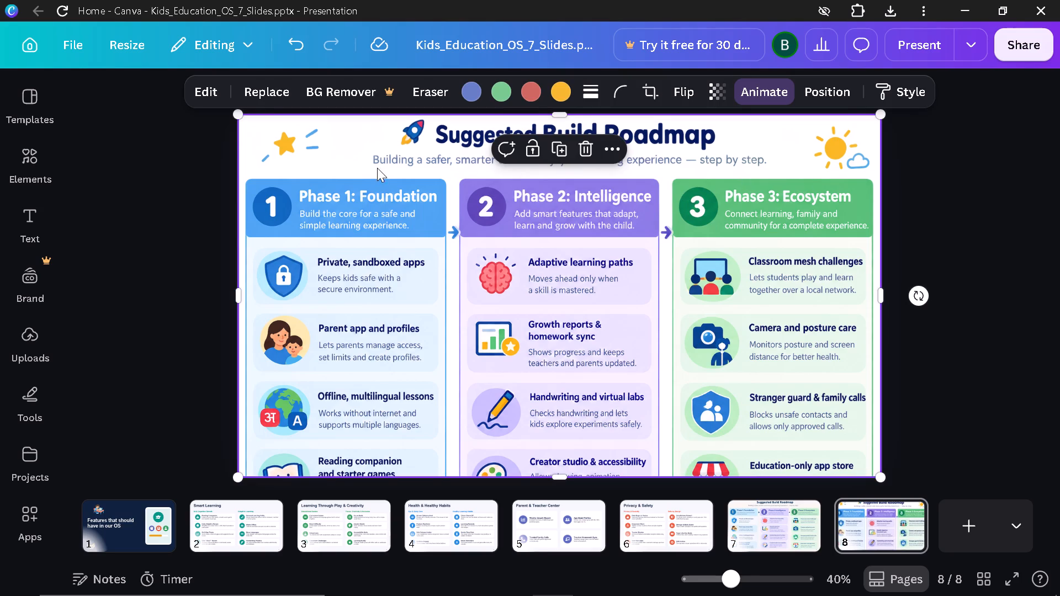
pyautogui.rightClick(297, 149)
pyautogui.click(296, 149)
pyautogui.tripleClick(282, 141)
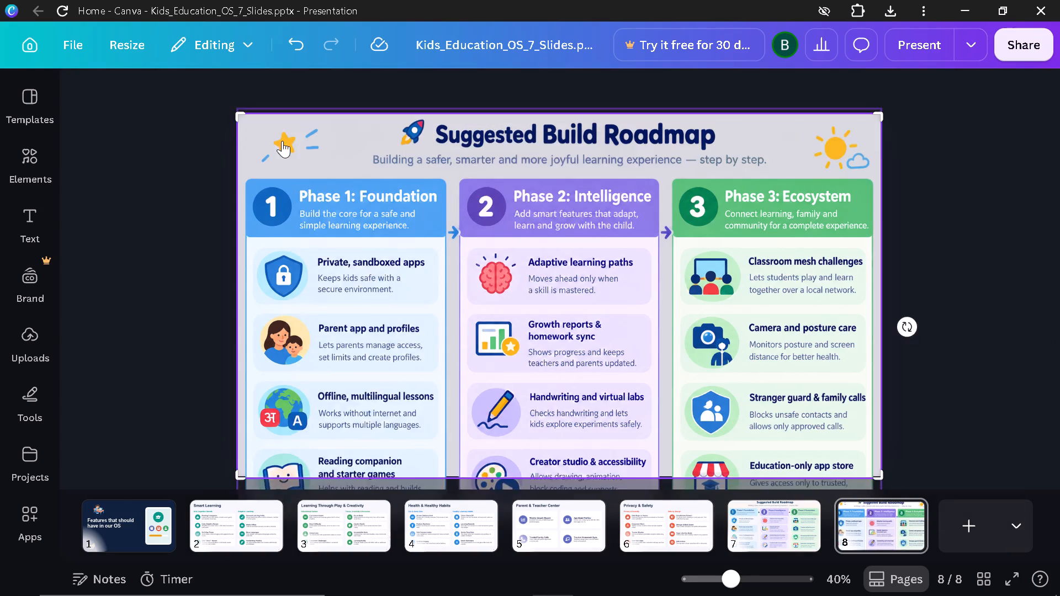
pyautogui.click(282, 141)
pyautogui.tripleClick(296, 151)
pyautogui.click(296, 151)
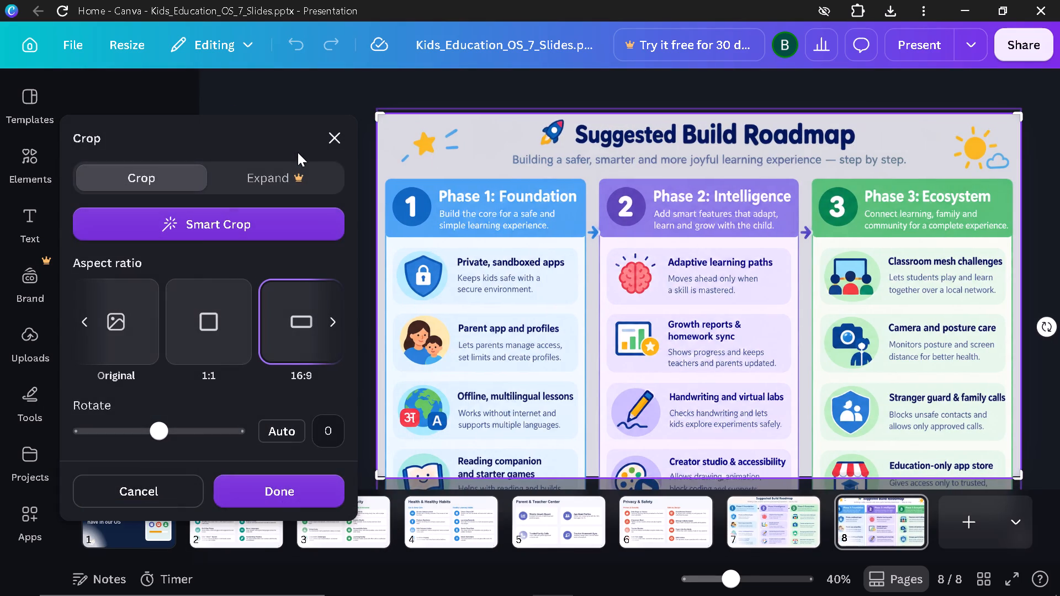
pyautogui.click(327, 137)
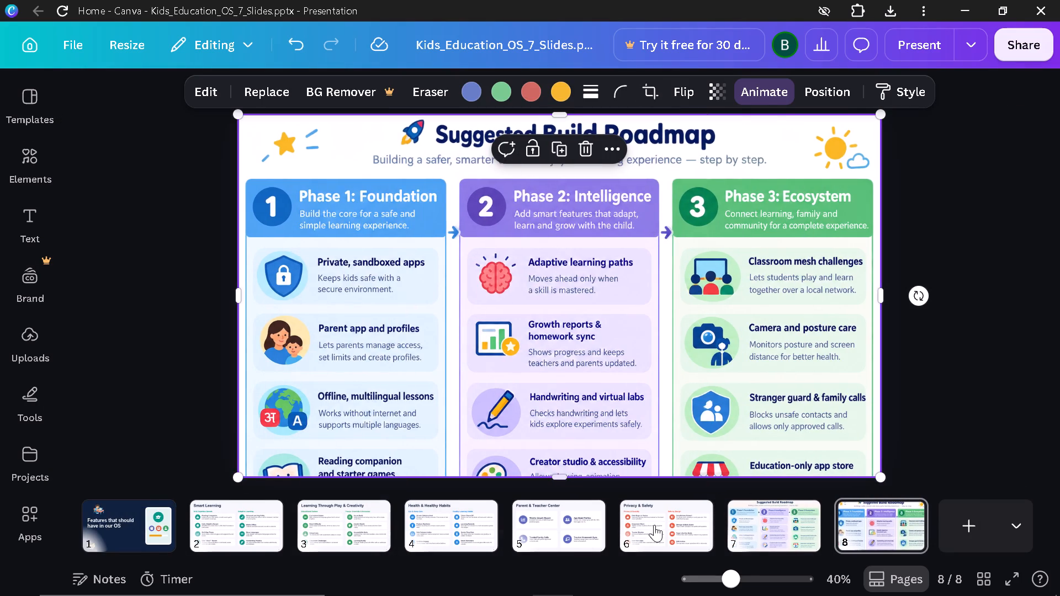
# Go to page 1 and search the presentation templates for "kids student digital tablet".
pyautogui.click(312, 519)
pyautogui.hscroll(8, 274, 519)
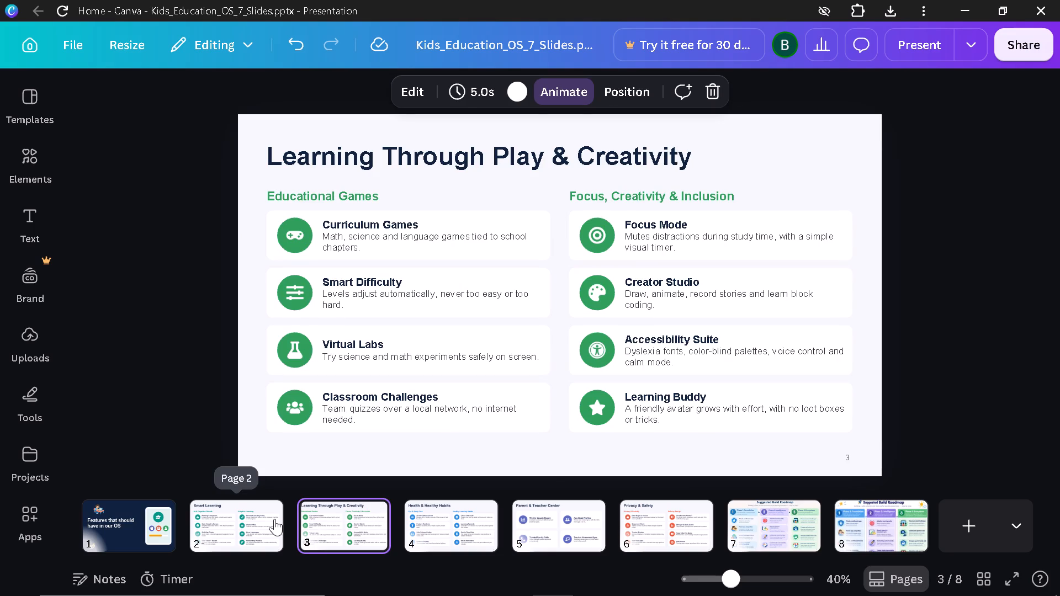
pyautogui.click(143, 526)
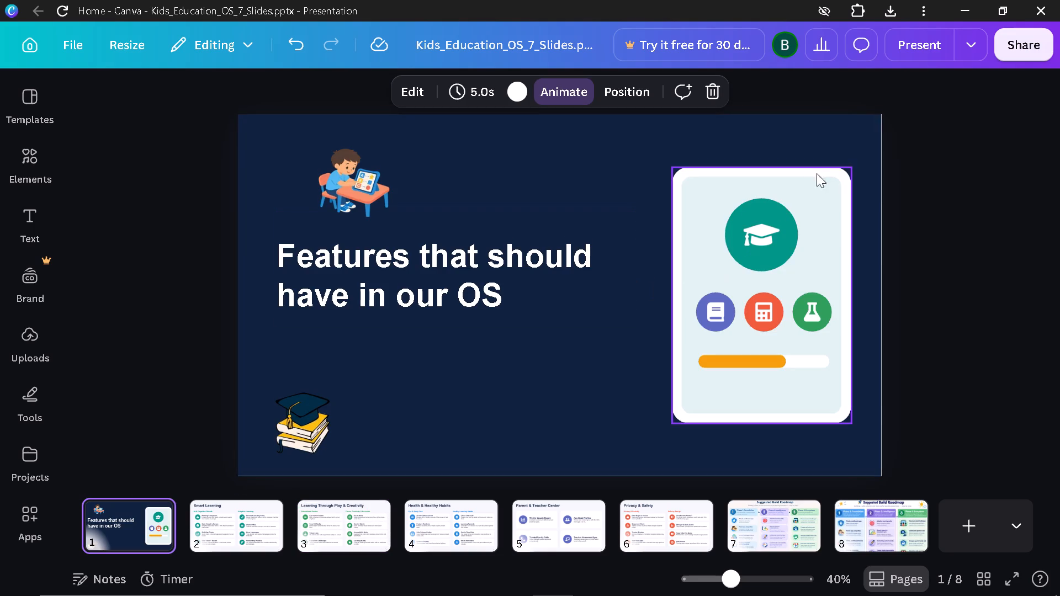
pyautogui.click(15, 532)
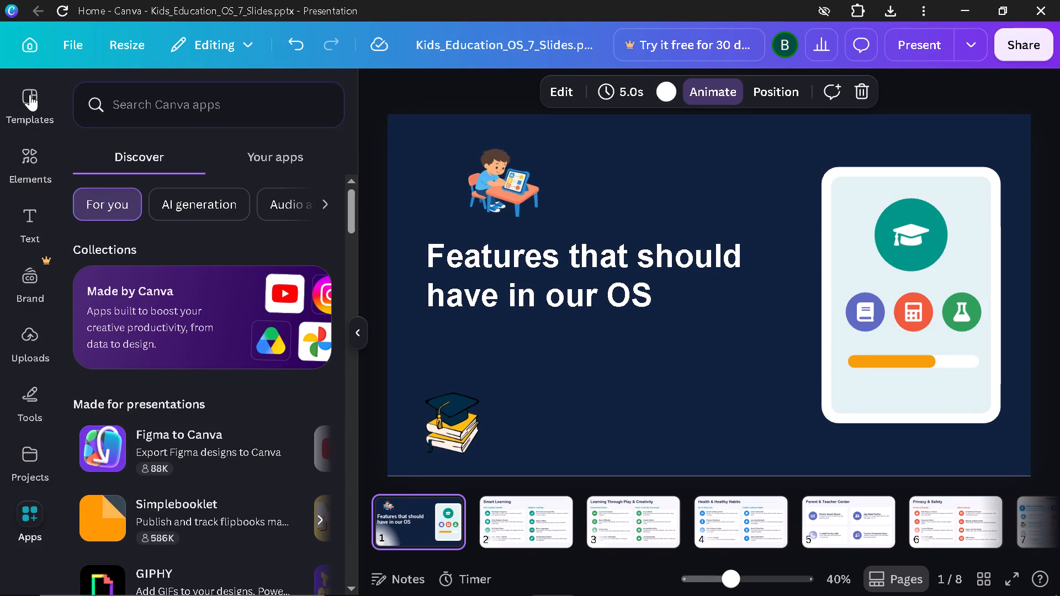
pyautogui.click(30, 94)
pyautogui.click(30, 166)
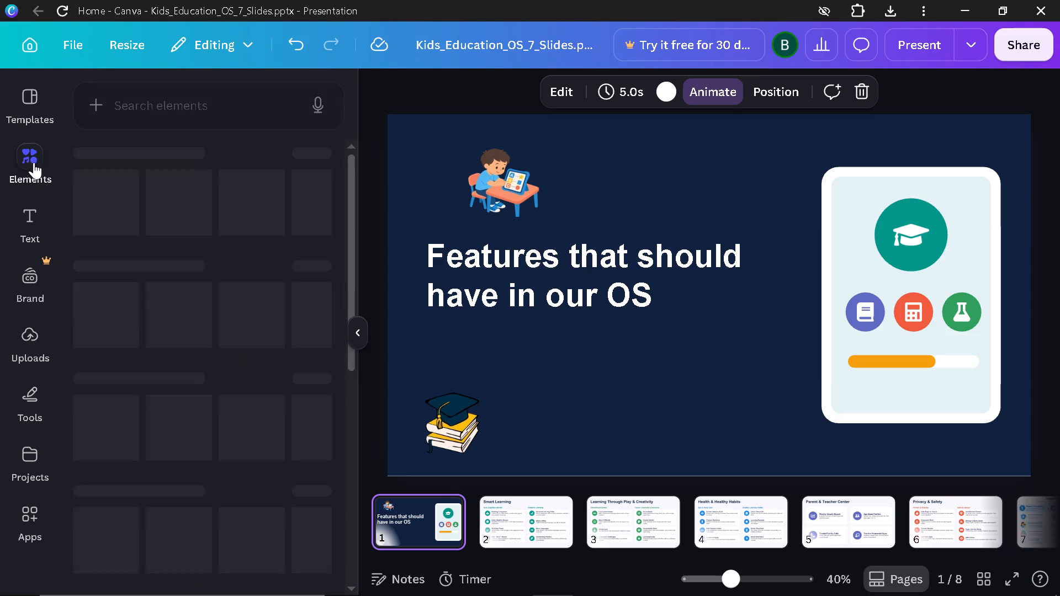
pyautogui.click(40, 109)
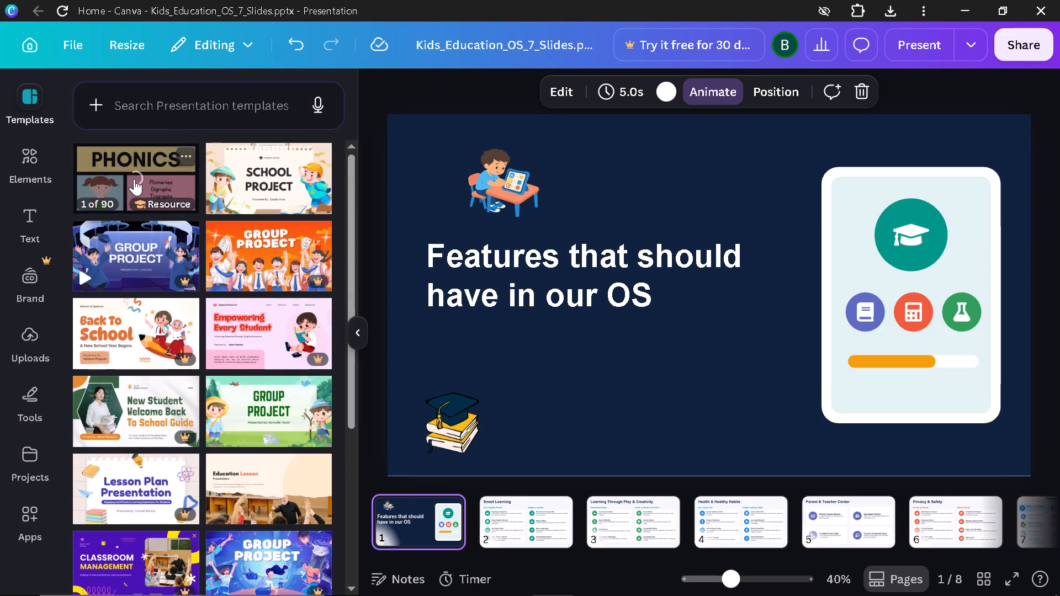
pyautogui.click(184, 107)
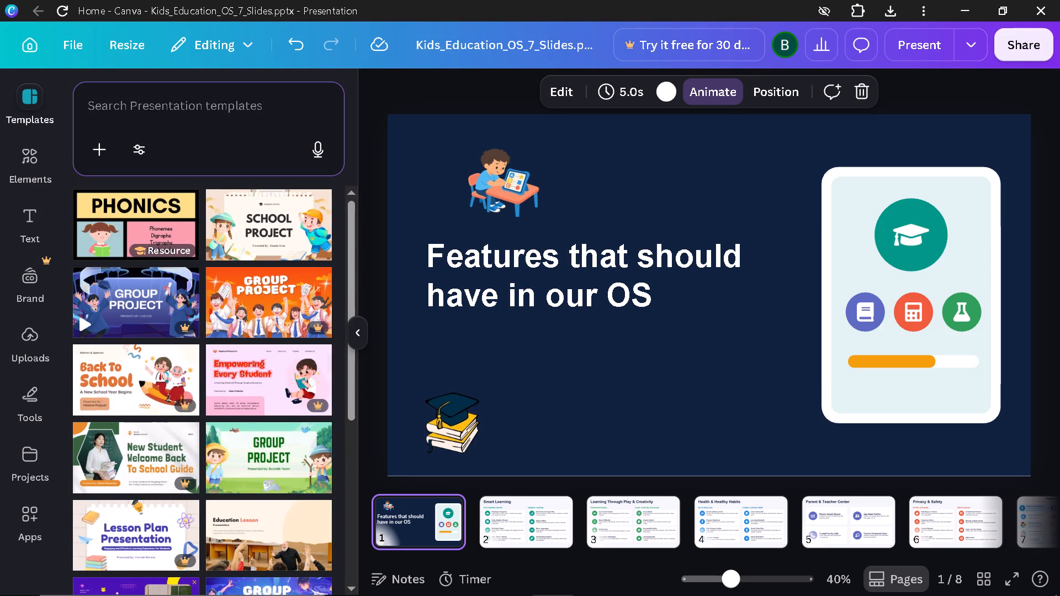
pyautogui.write('kids student')
pyautogui.press('space')
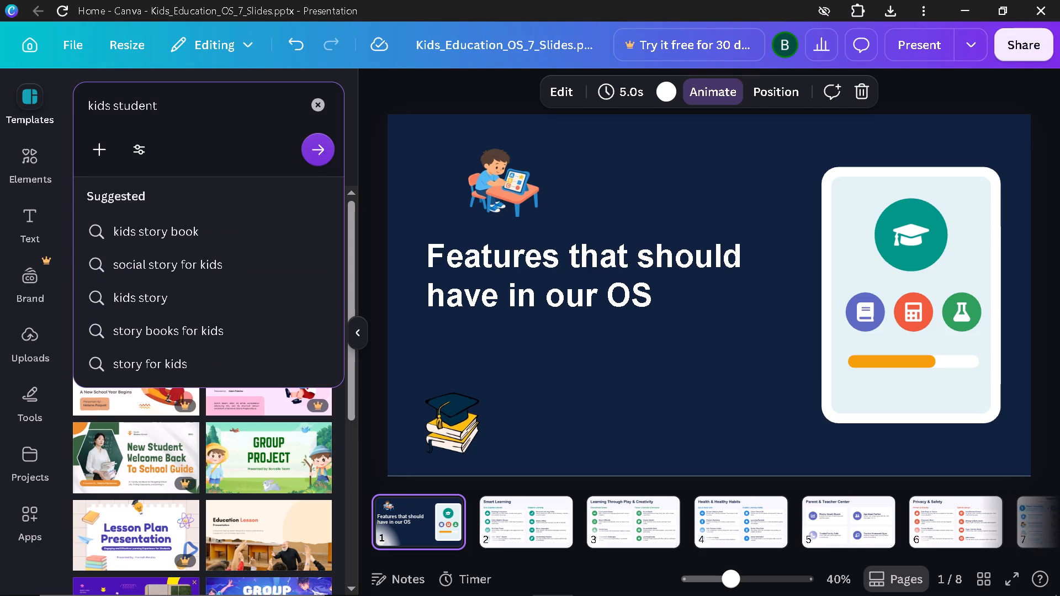
pyautogui.write('tablet')
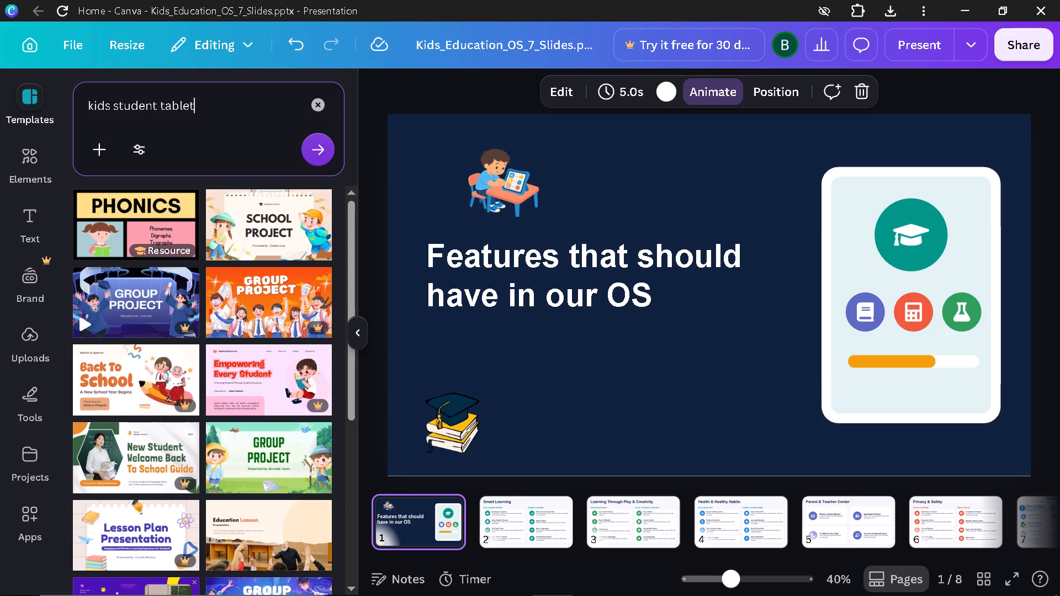
pyautogui.press('Left')
pyautogui.press('Left')
pyautogui.press('Left')
pyautogui.press('Left')
pyautogui.press('Left')
pyautogui.press('Left')
pyautogui.press('Left')
pyautogui.press('space')
pyautogui.write('digital')
pyautogui.press('Return')
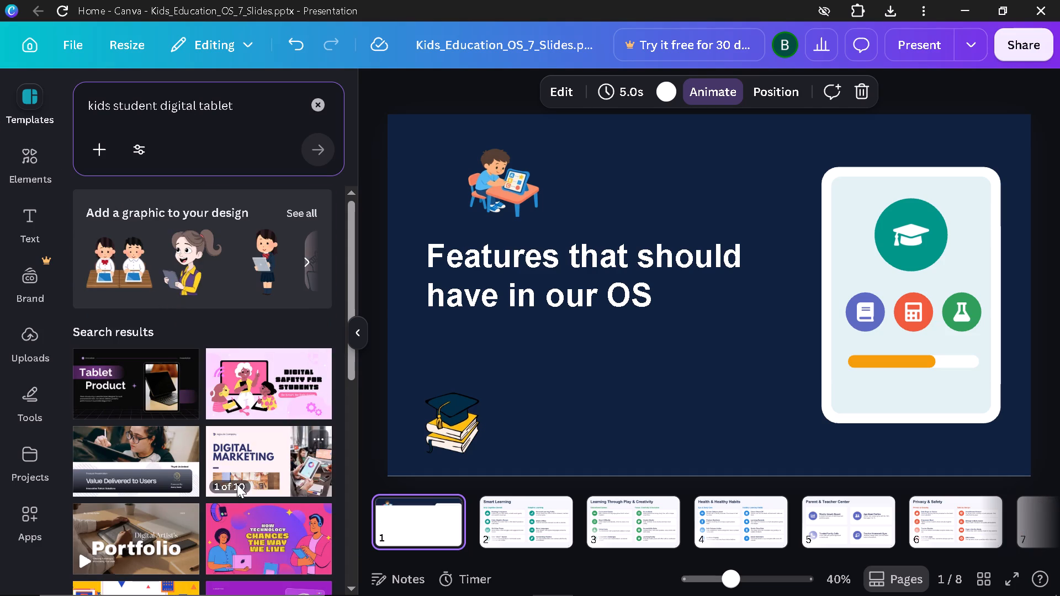
# Replace page 1 with the "Children and Their Education" cover from the Black and White Illustrated Children's Education Presentation template.
pyautogui.scroll(-1, 237, 484)
pyautogui.scroll(-1, 189, 438)
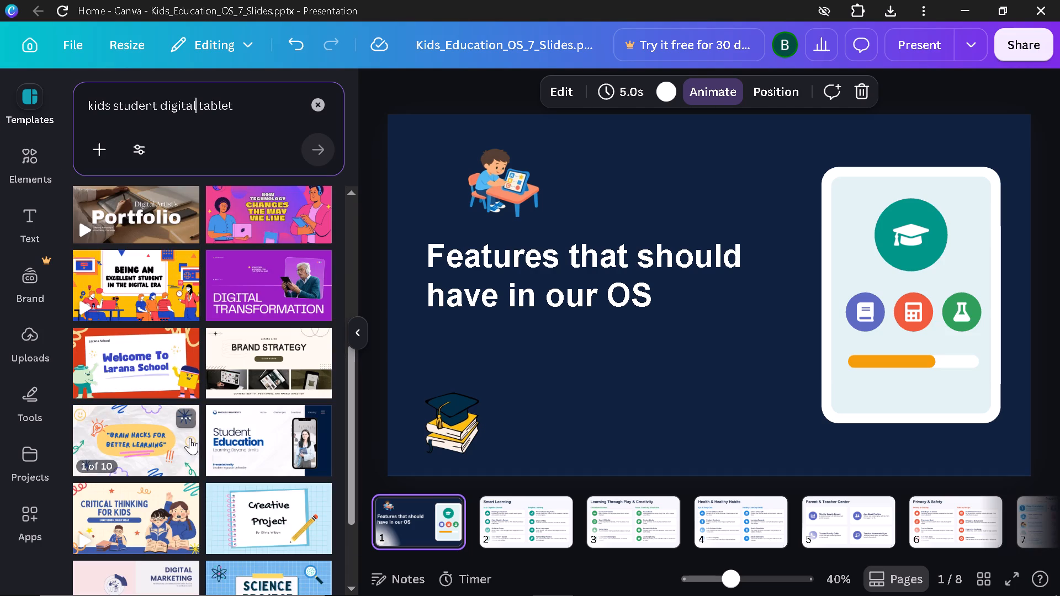
pyautogui.scroll(-2, 192, 422)
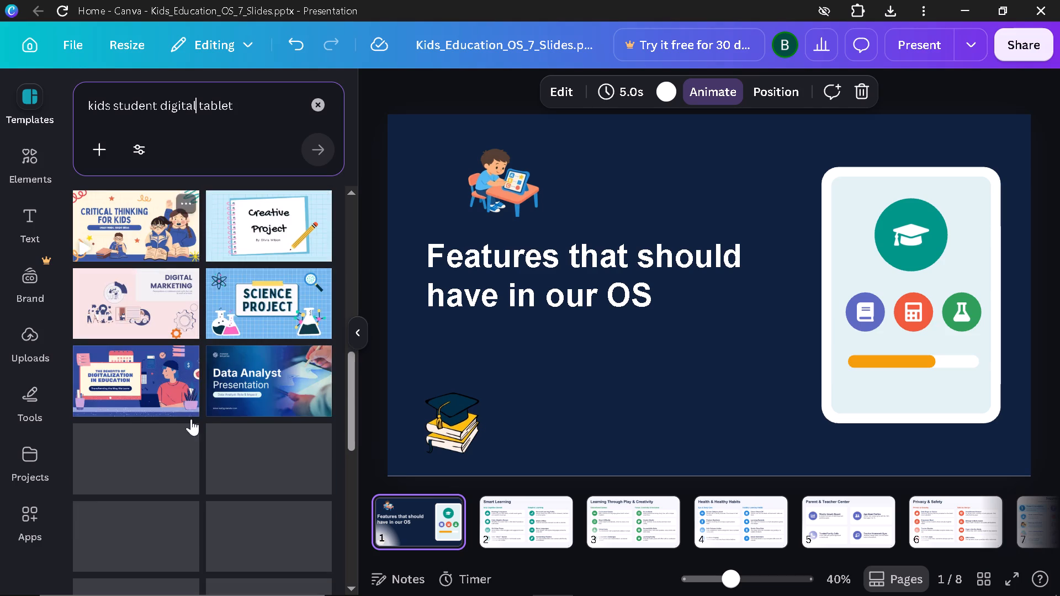
pyautogui.scroll(-2, 189, 416)
pyautogui.scroll(7, 189, 416)
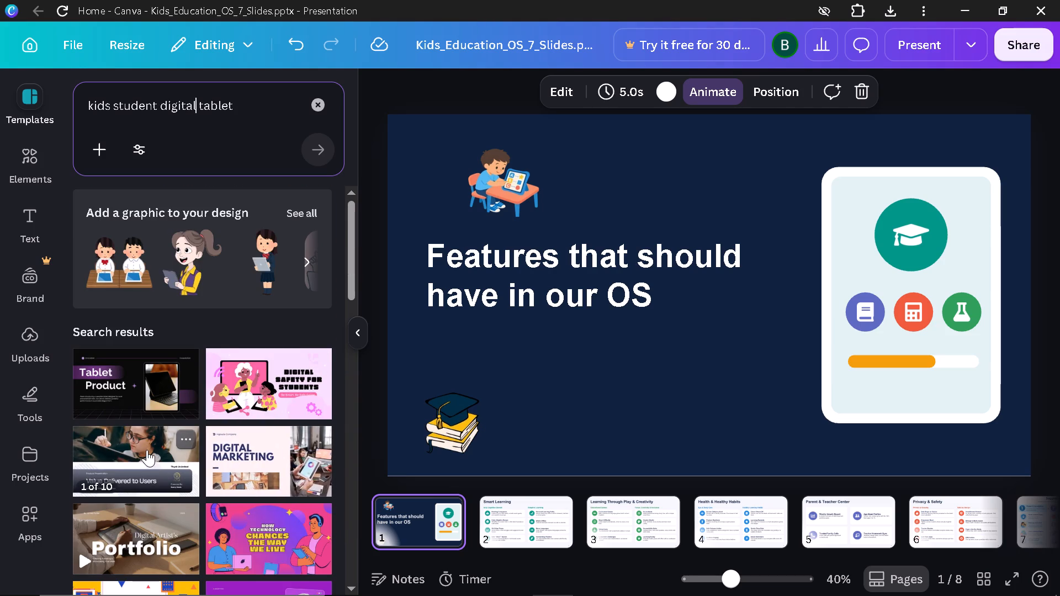
pyautogui.scroll(-1, 147, 450)
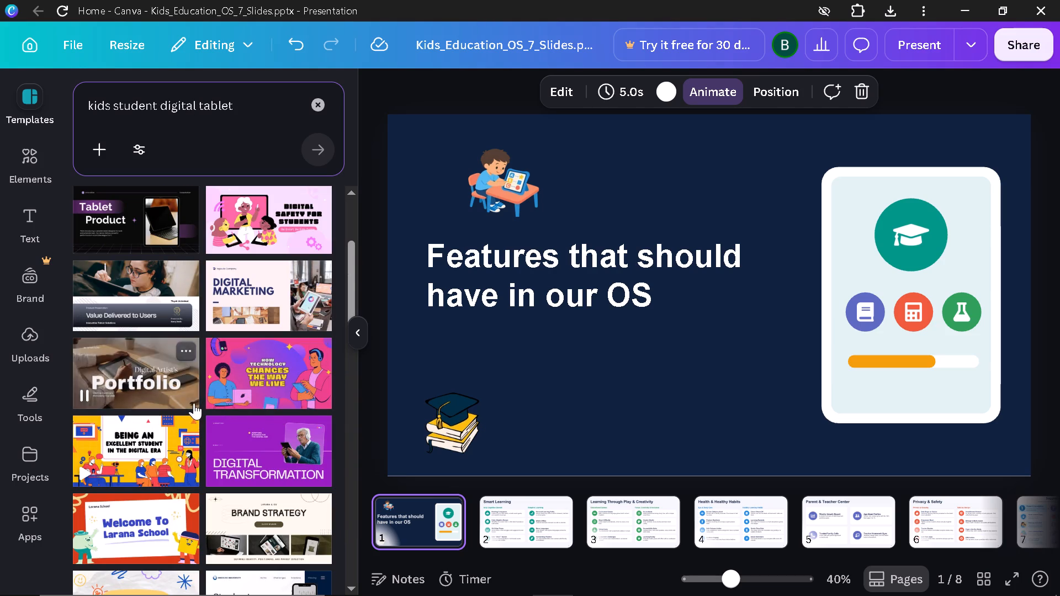
pyautogui.scroll(-3, 195, 402)
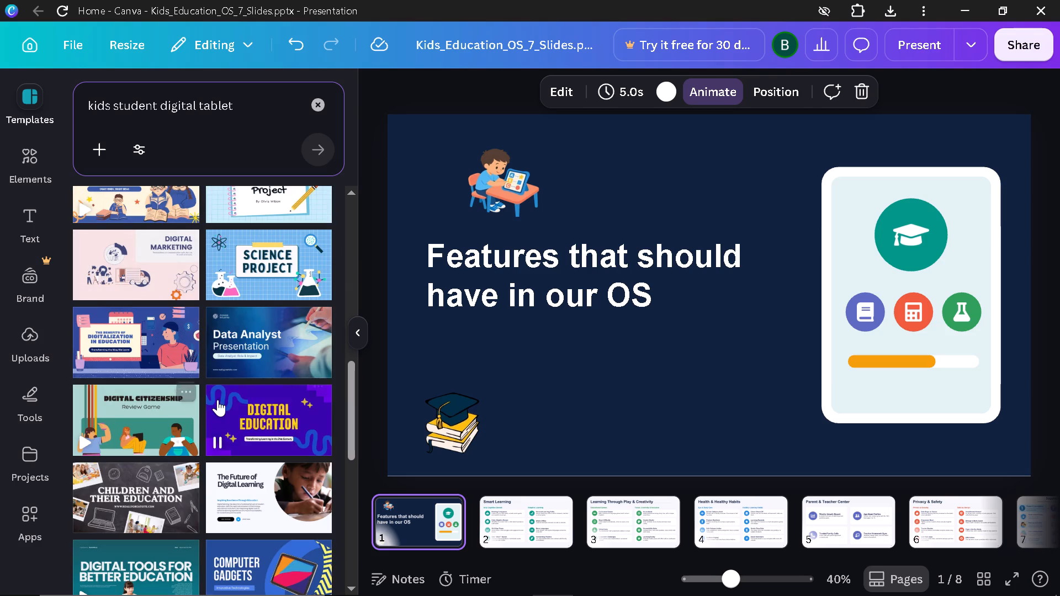
pyautogui.scroll(-1, 218, 401)
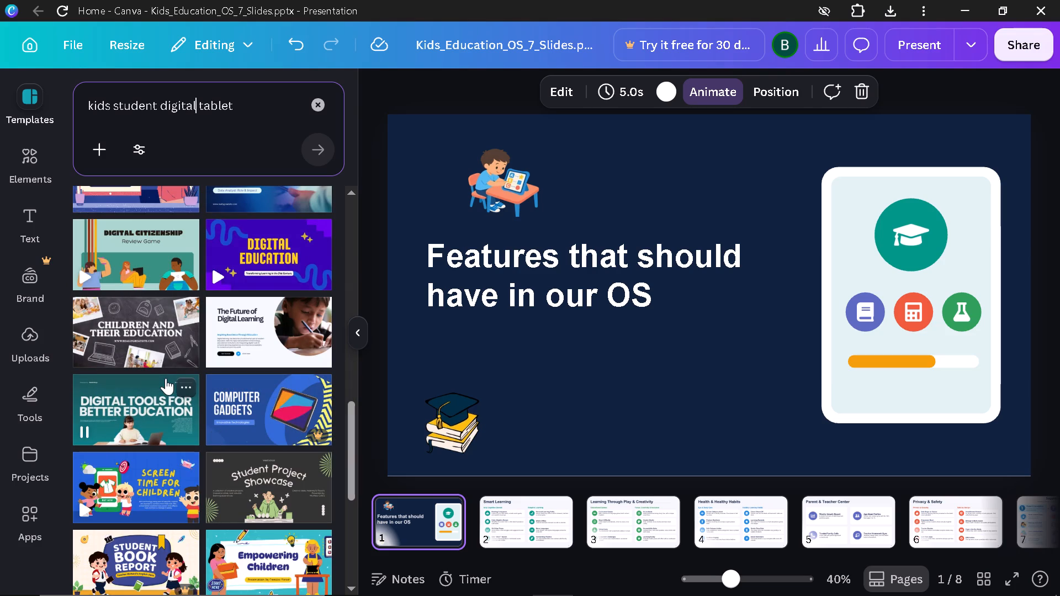
pyautogui.click(151, 337)
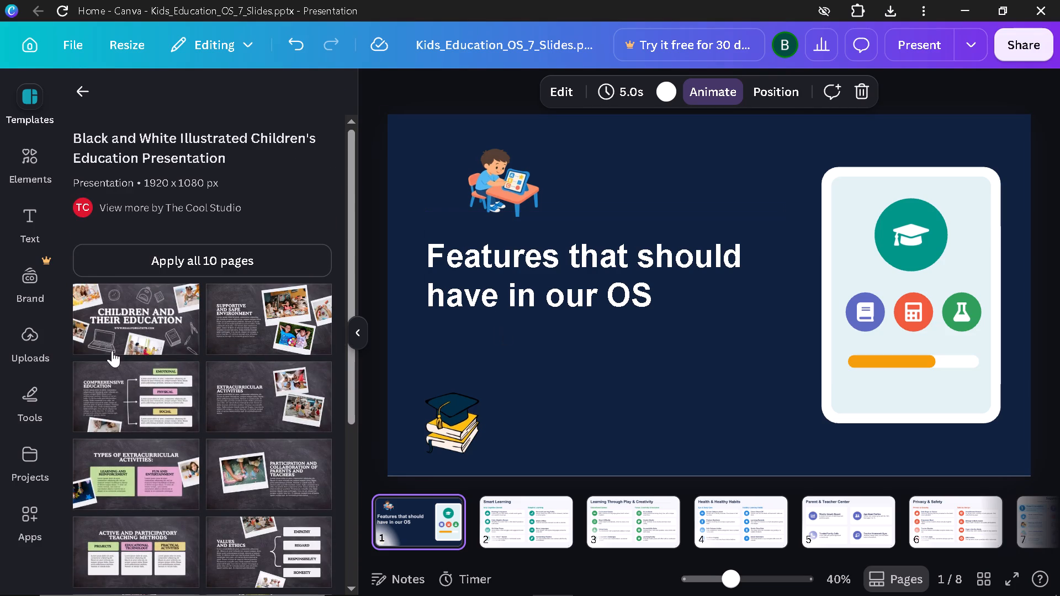
pyautogui.click(143, 322)
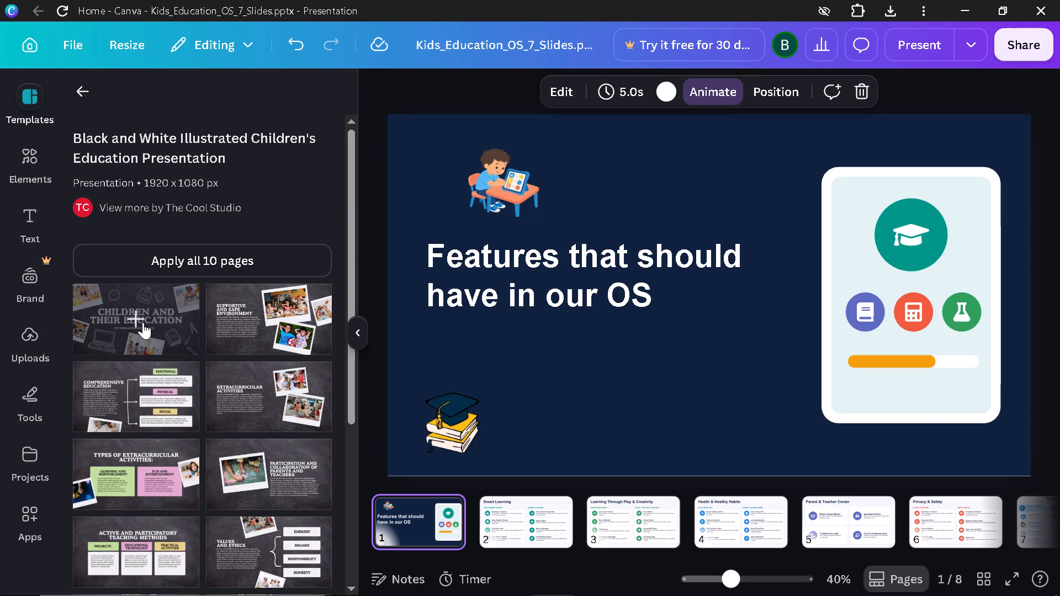
pyautogui.click(650, 361)
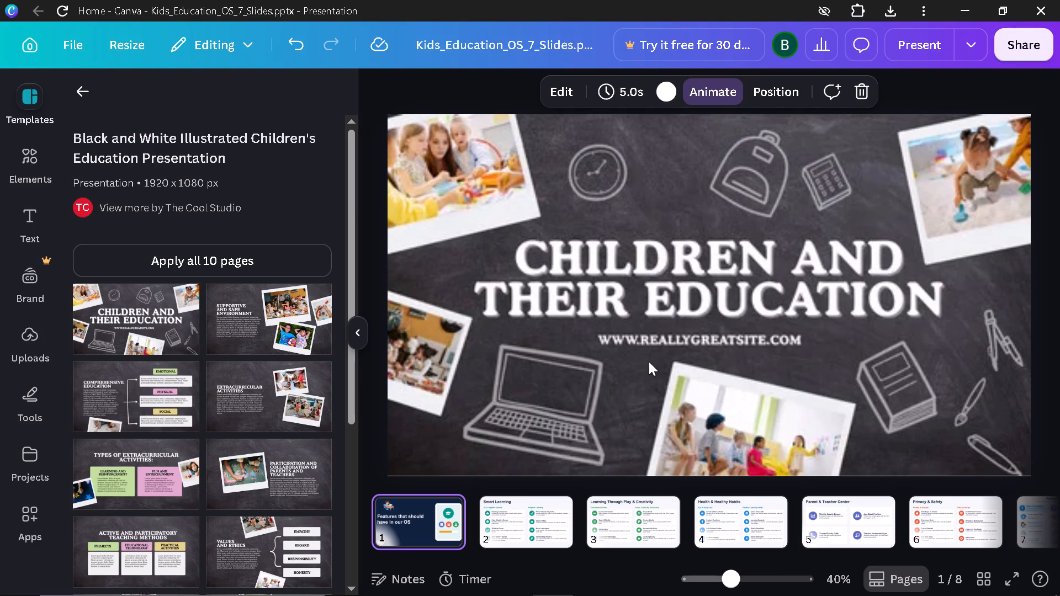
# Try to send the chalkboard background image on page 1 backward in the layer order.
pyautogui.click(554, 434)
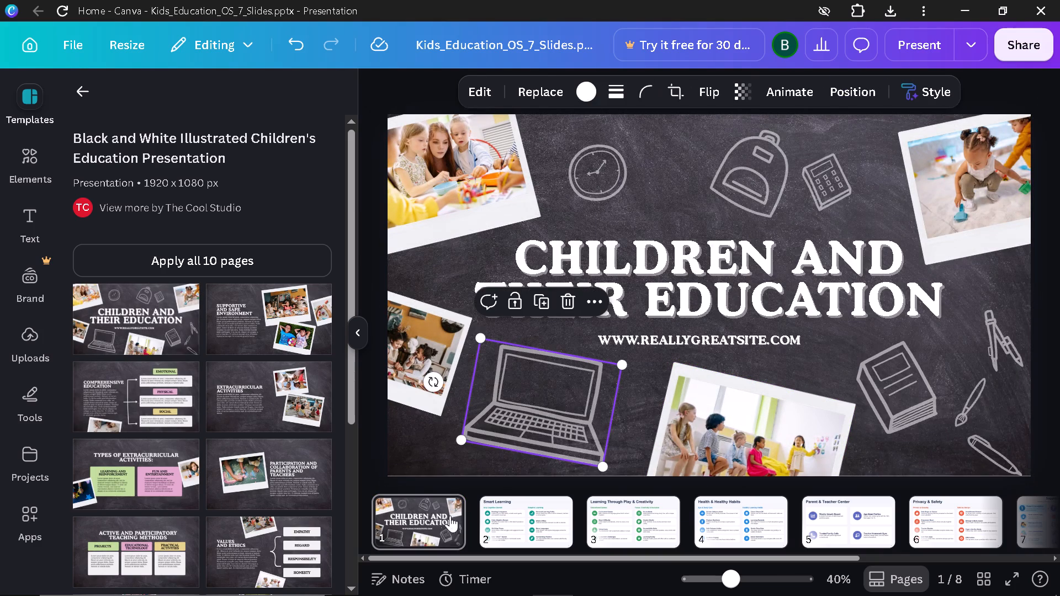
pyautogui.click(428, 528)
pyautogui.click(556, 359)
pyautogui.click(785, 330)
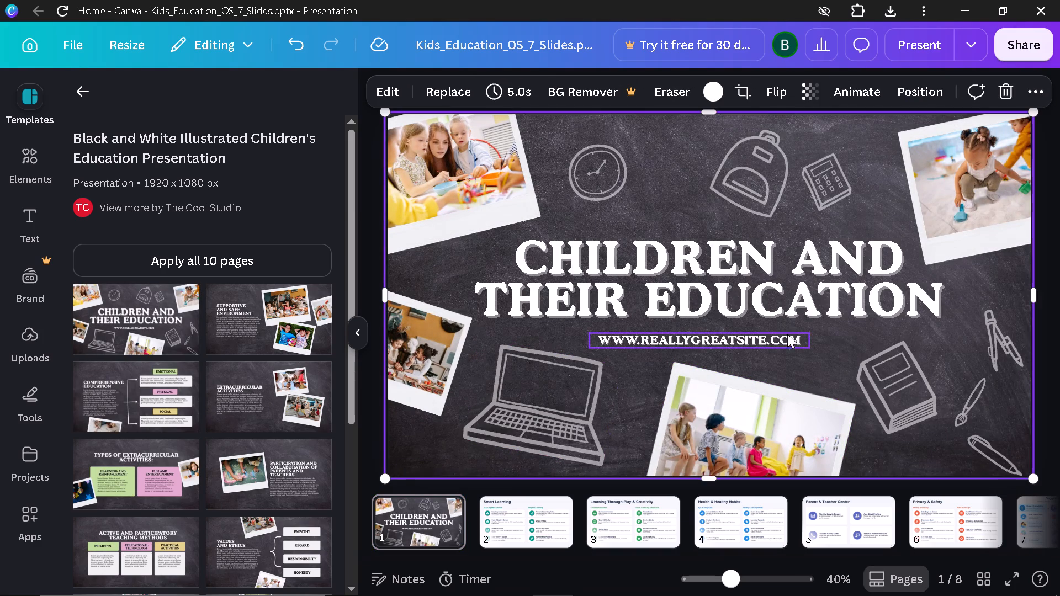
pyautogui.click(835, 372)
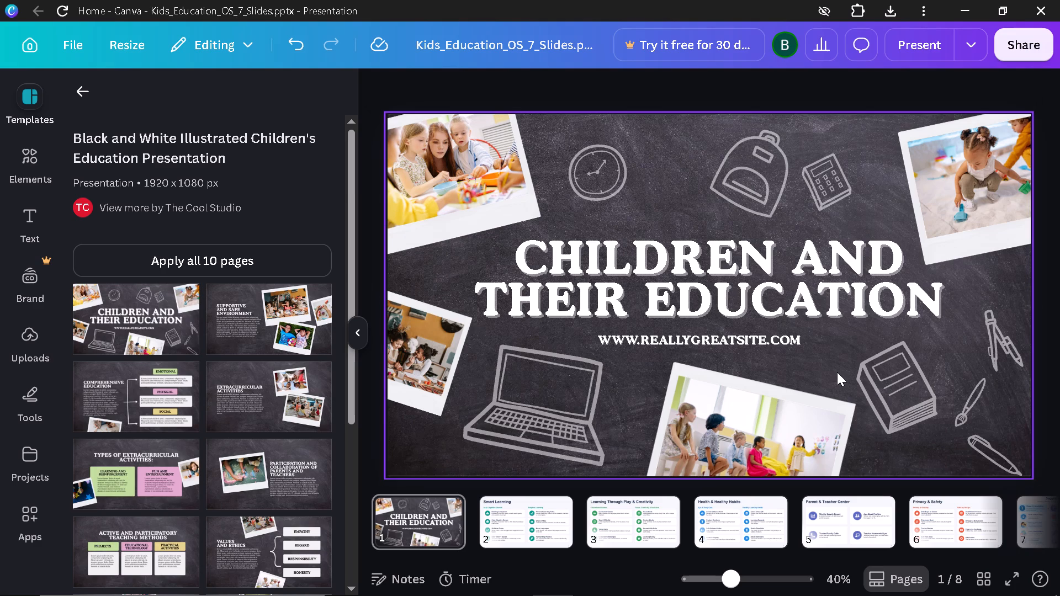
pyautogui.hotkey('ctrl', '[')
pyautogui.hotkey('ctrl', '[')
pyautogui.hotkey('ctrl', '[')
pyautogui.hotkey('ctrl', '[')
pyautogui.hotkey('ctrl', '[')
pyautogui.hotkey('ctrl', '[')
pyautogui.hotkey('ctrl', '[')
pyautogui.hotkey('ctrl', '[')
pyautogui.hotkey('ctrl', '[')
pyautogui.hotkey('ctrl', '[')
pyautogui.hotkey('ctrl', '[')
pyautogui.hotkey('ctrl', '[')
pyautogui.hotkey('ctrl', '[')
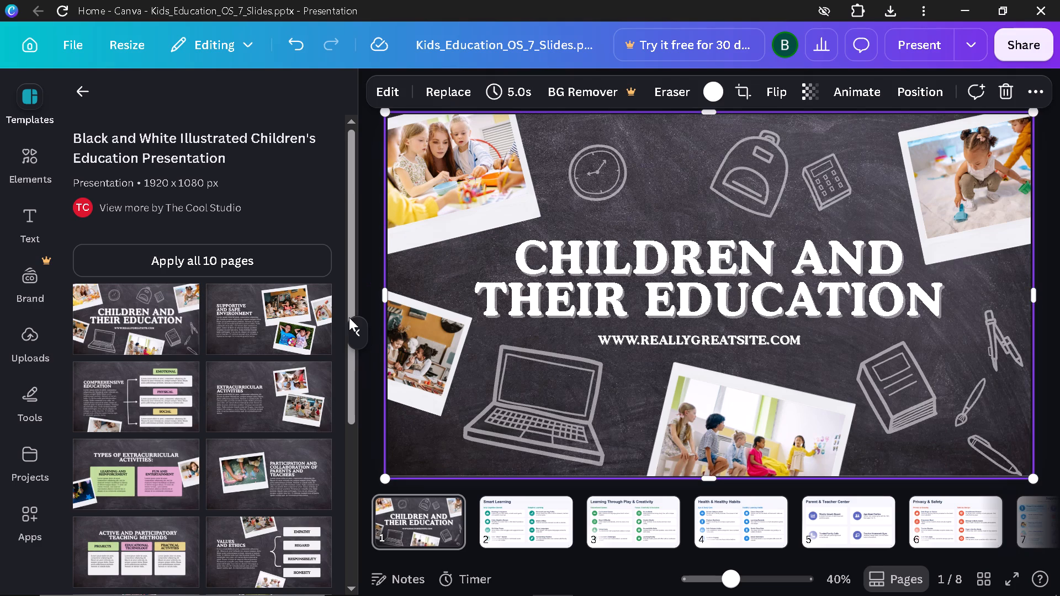
# Apply the Sleek page animation to page 1.
pyautogui.click(351, 333)
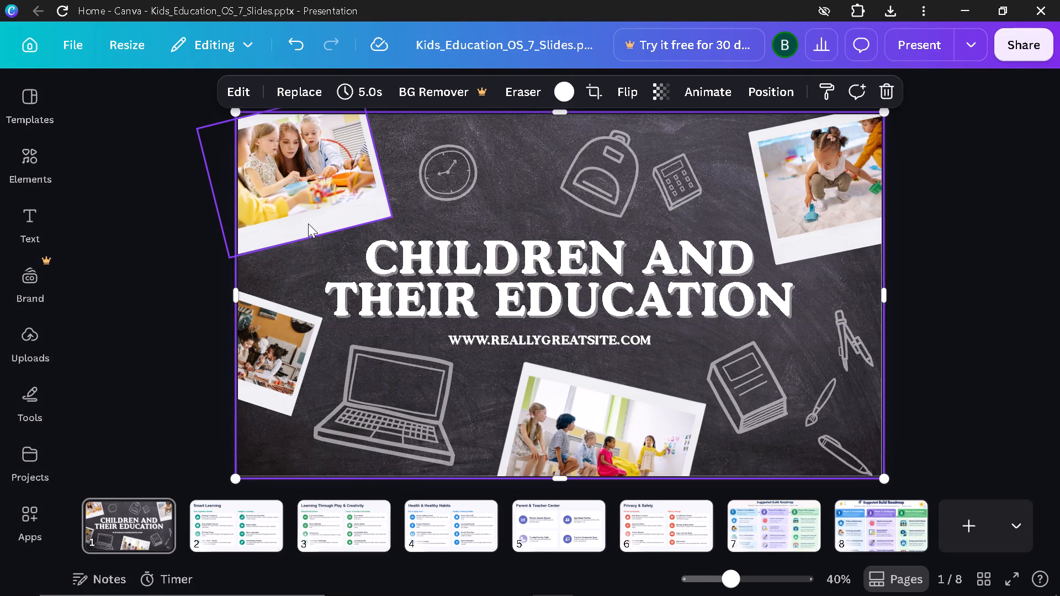
pyautogui.click(306, 207)
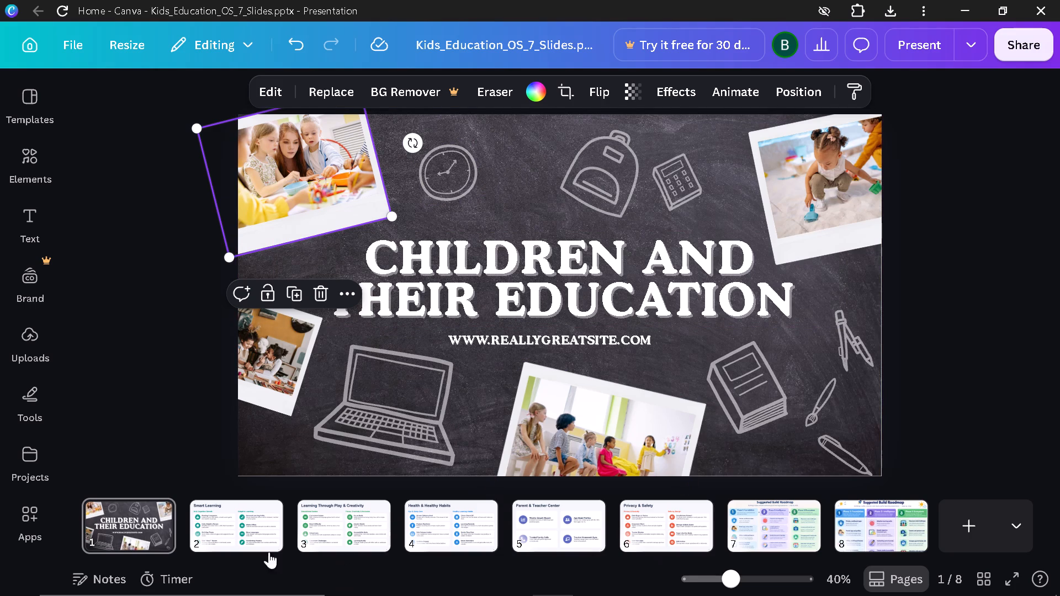
pyautogui.click(208, 526)
pyautogui.click(135, 526)
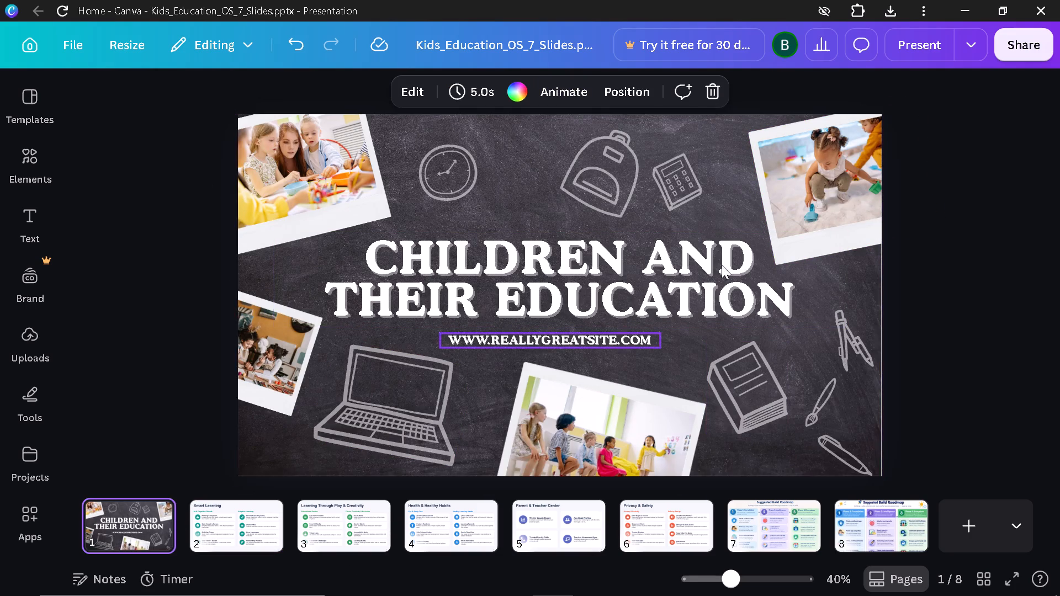
pyautogui.click(510, 83)
pyautogui.click(553, 86)
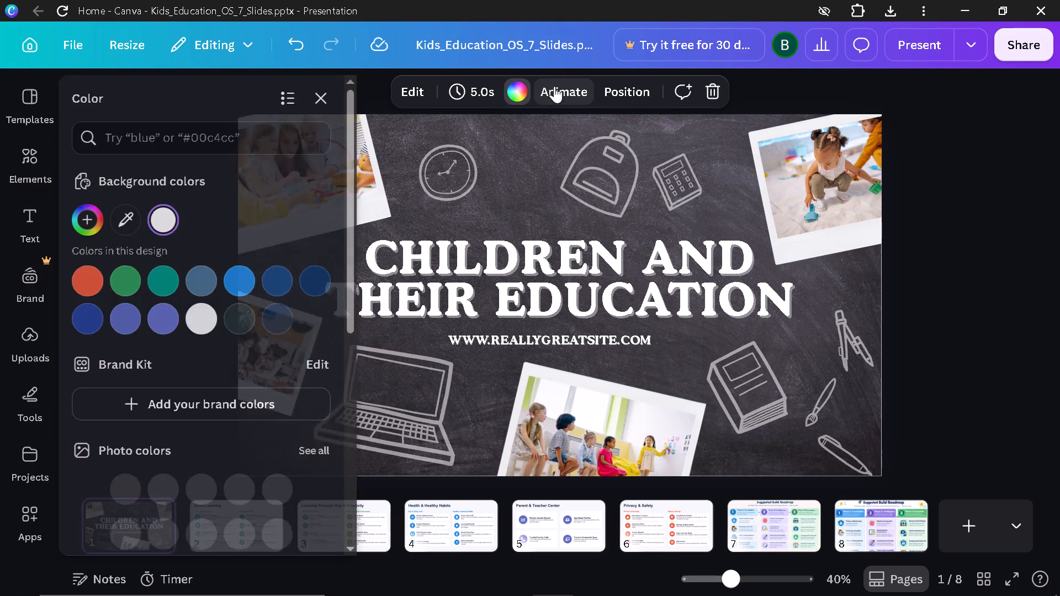
pyautogui.click(193, 318)
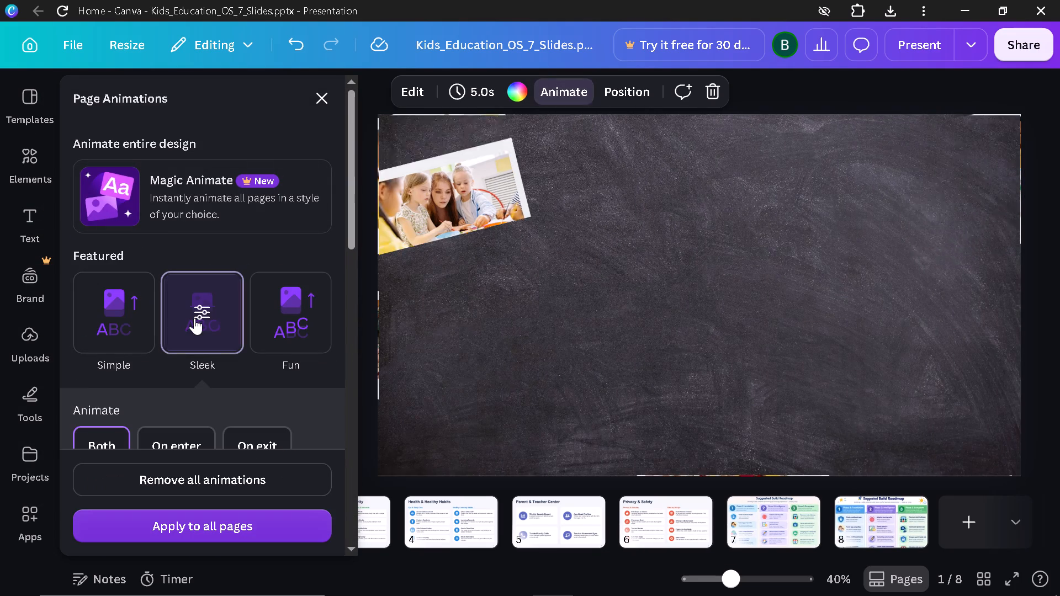
pyautogui.click(317, 95)
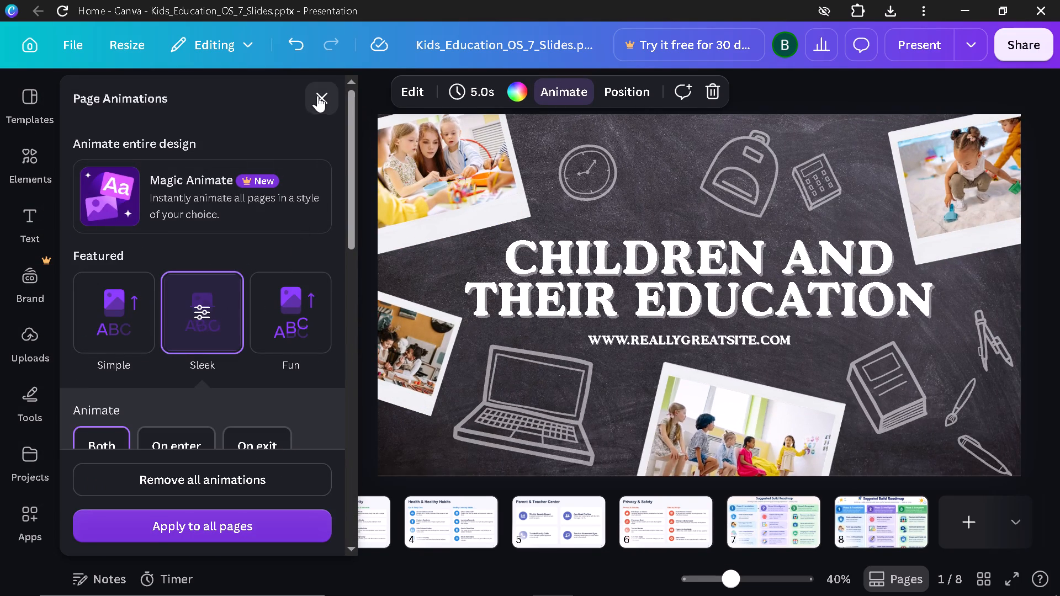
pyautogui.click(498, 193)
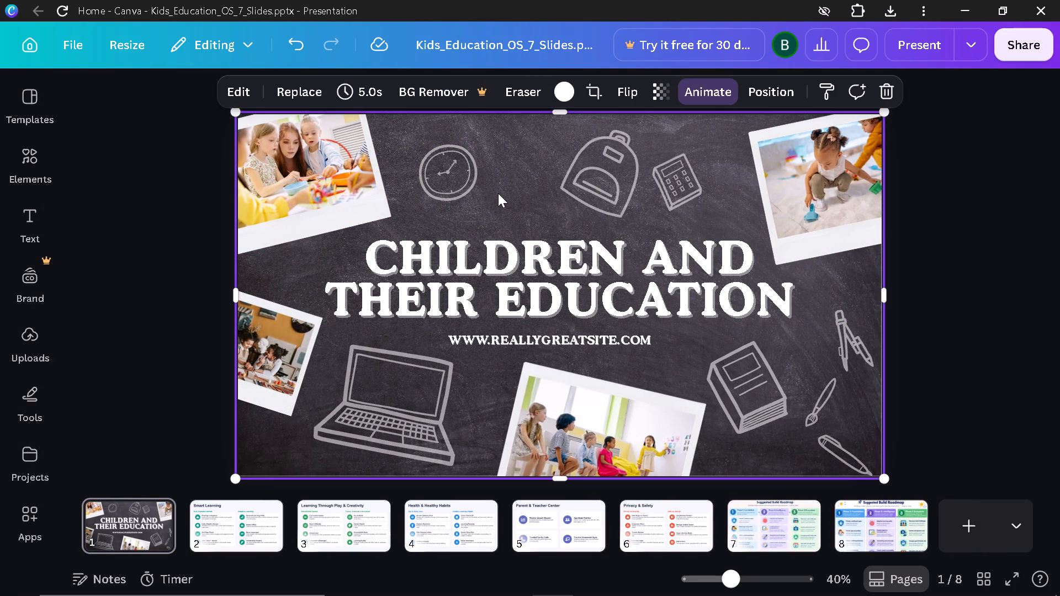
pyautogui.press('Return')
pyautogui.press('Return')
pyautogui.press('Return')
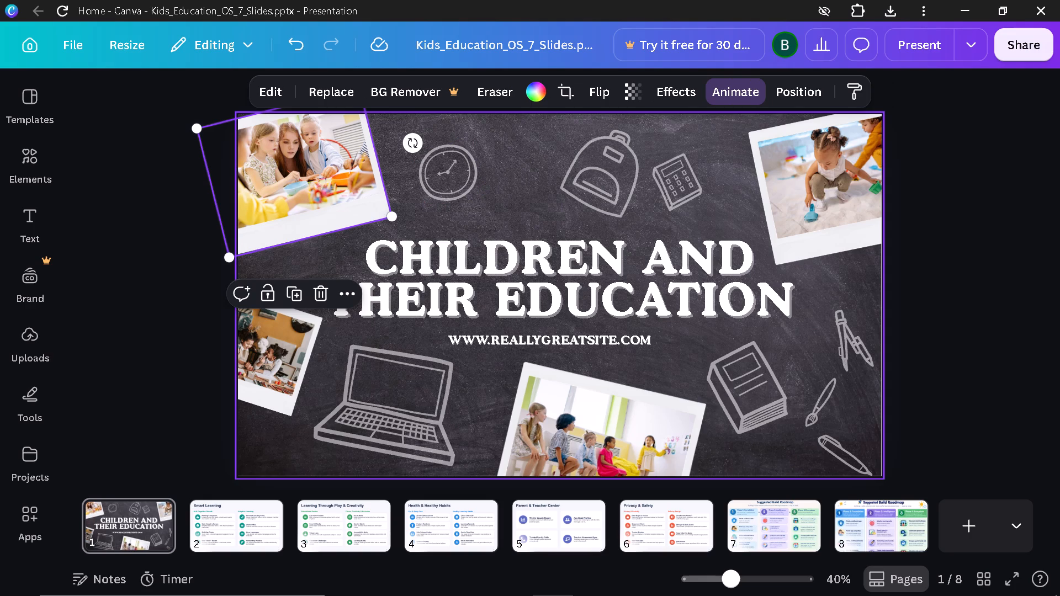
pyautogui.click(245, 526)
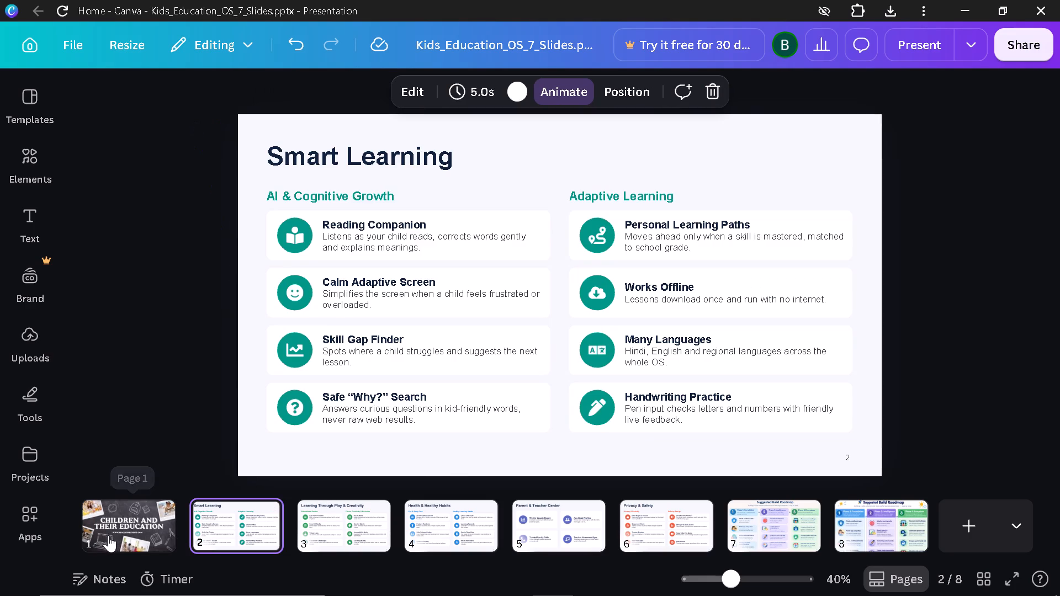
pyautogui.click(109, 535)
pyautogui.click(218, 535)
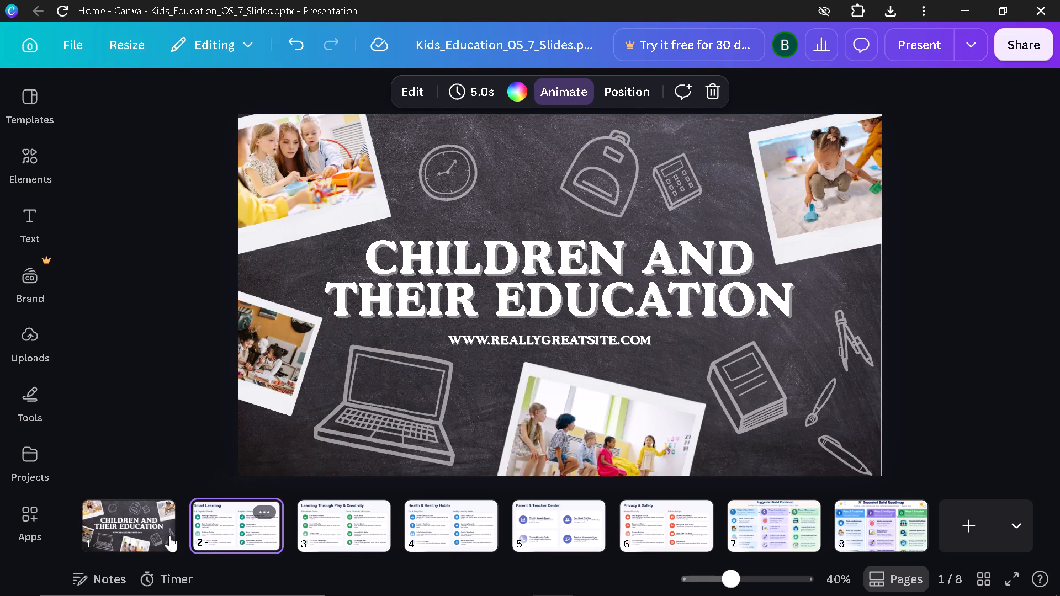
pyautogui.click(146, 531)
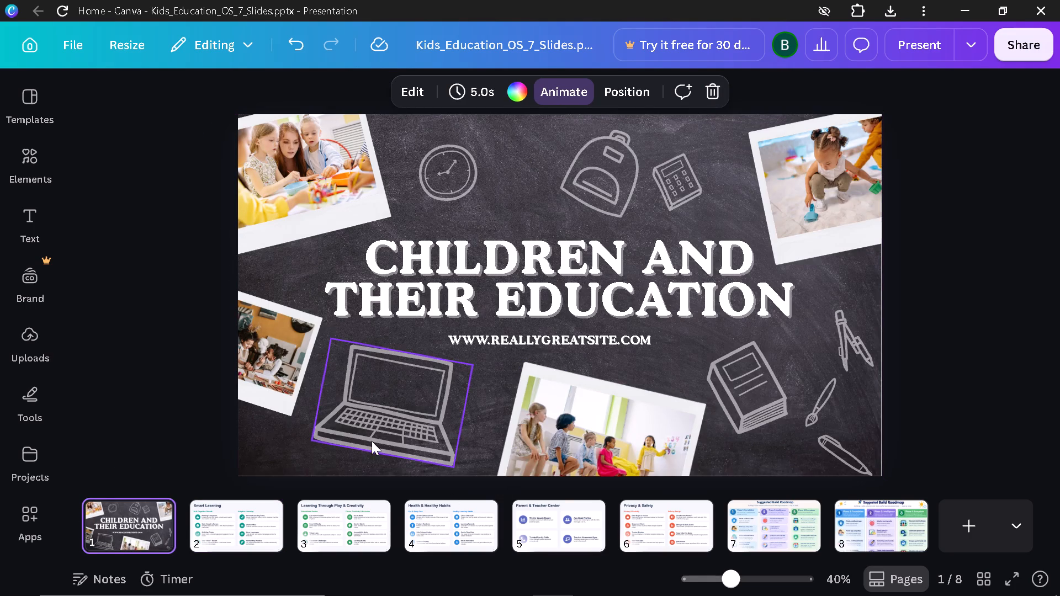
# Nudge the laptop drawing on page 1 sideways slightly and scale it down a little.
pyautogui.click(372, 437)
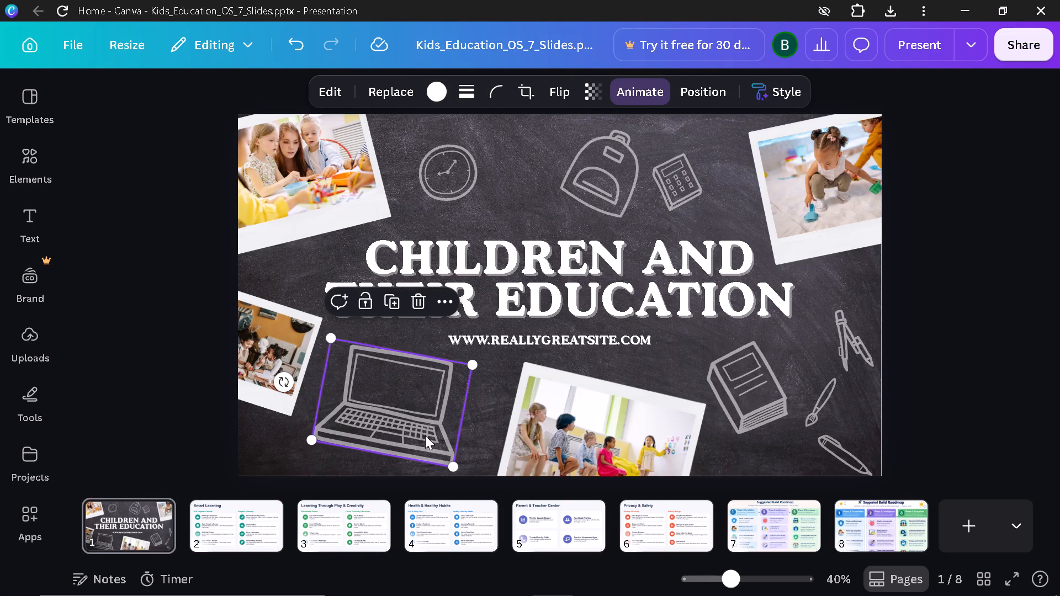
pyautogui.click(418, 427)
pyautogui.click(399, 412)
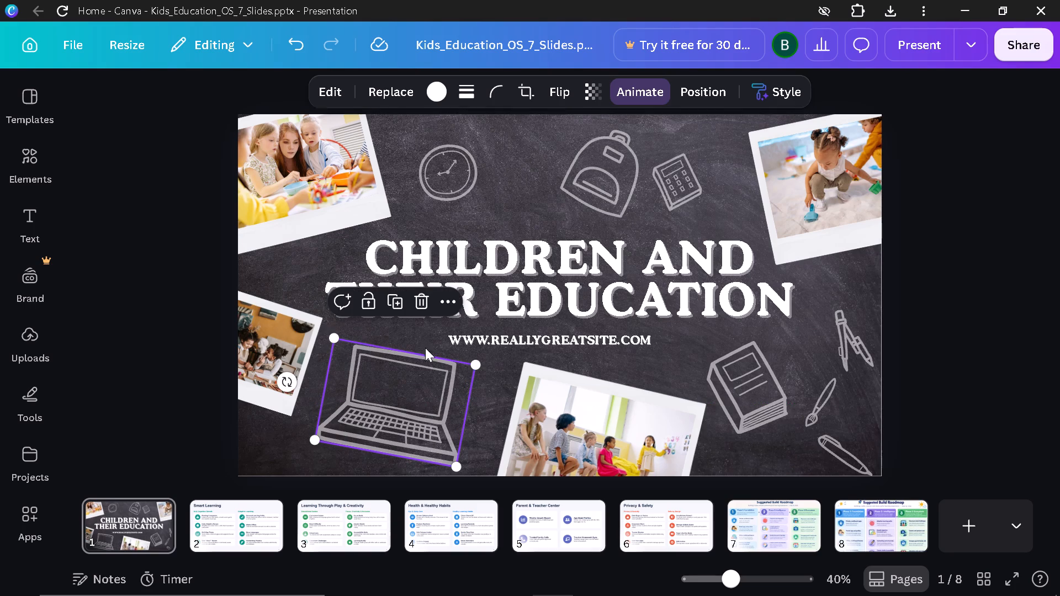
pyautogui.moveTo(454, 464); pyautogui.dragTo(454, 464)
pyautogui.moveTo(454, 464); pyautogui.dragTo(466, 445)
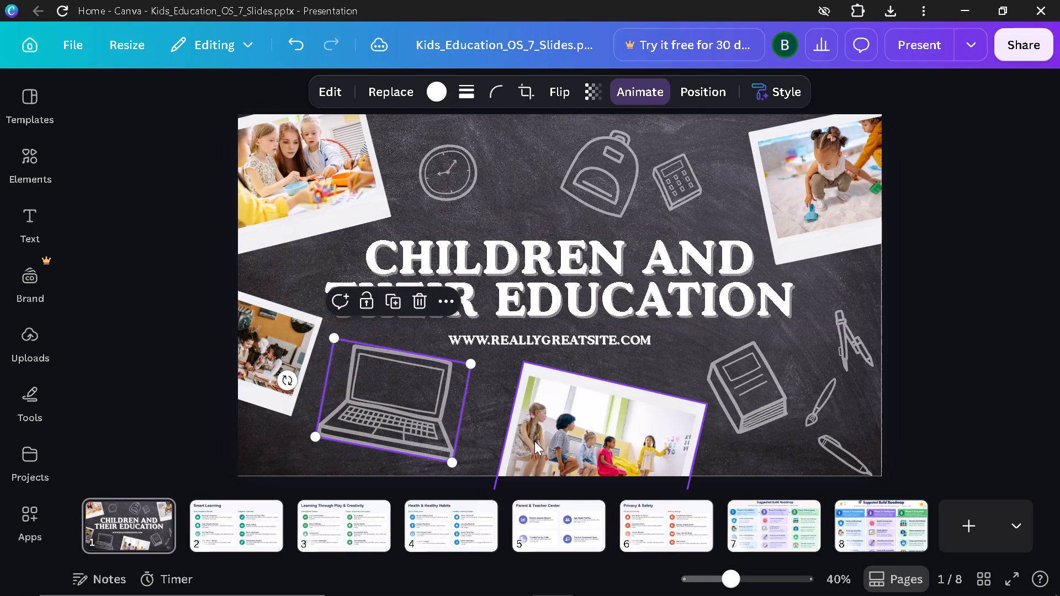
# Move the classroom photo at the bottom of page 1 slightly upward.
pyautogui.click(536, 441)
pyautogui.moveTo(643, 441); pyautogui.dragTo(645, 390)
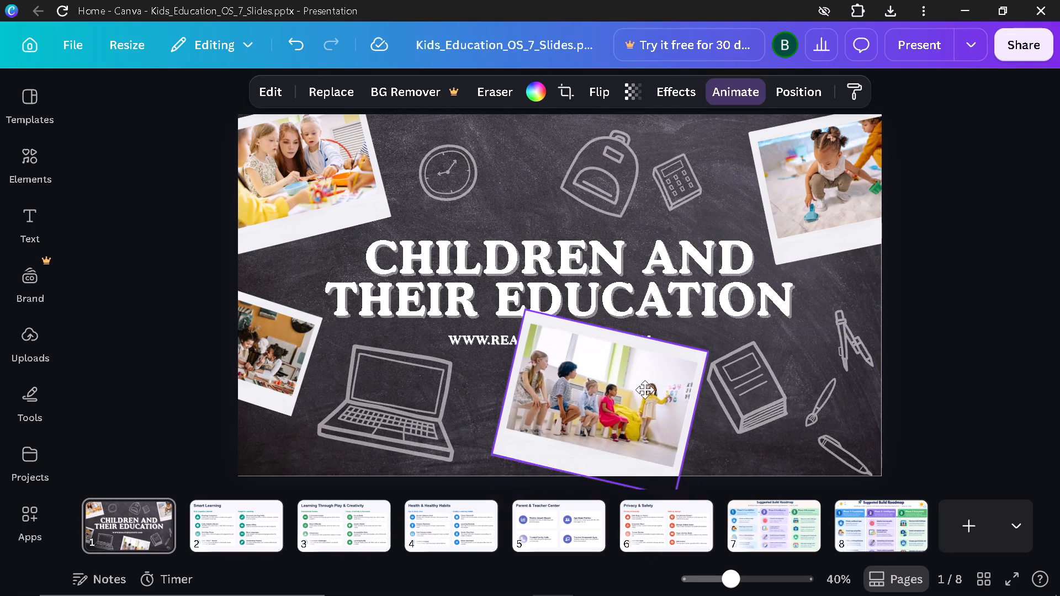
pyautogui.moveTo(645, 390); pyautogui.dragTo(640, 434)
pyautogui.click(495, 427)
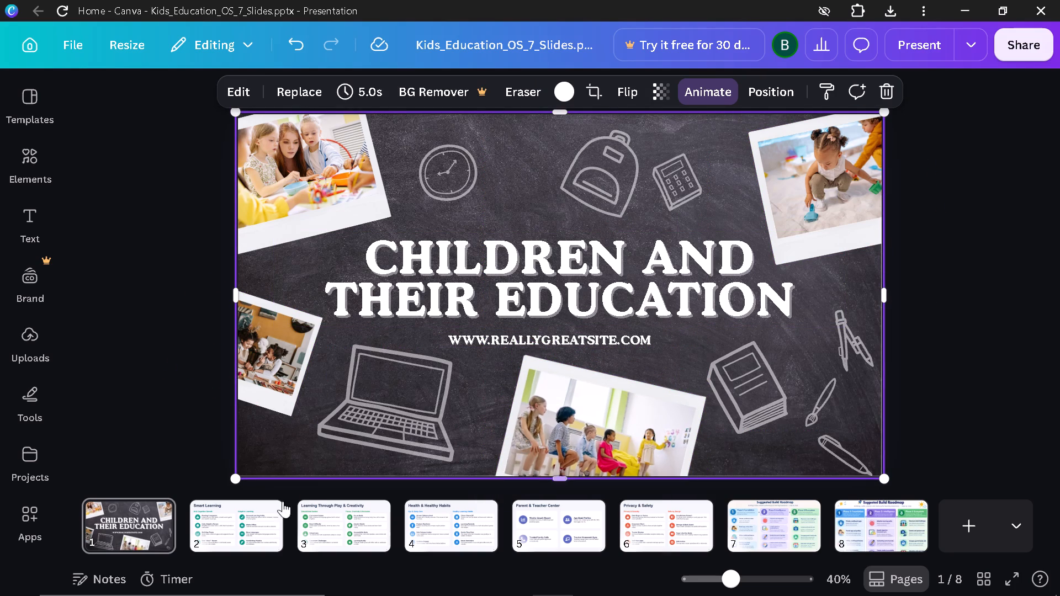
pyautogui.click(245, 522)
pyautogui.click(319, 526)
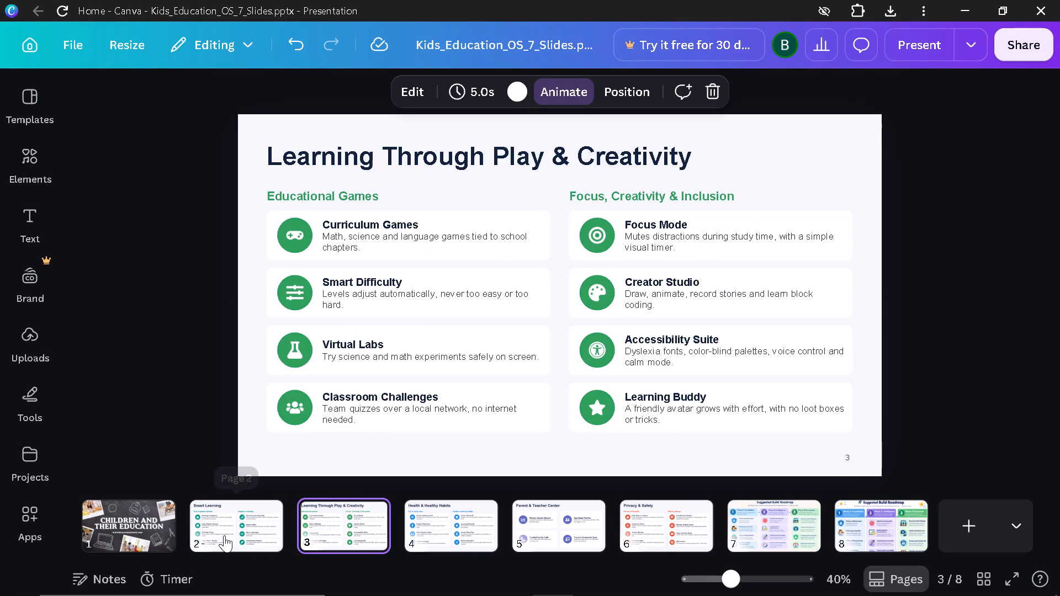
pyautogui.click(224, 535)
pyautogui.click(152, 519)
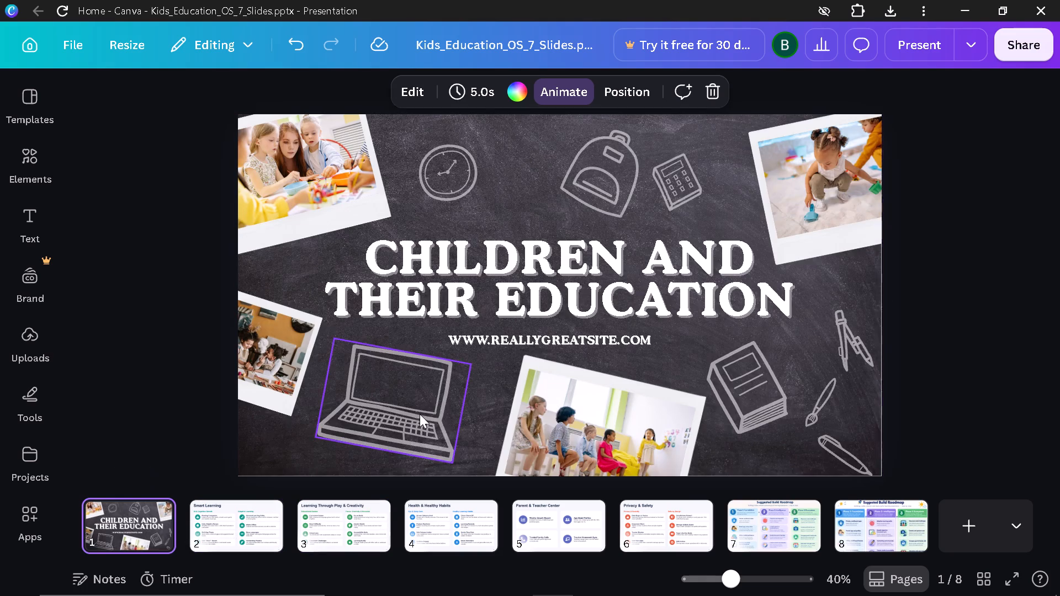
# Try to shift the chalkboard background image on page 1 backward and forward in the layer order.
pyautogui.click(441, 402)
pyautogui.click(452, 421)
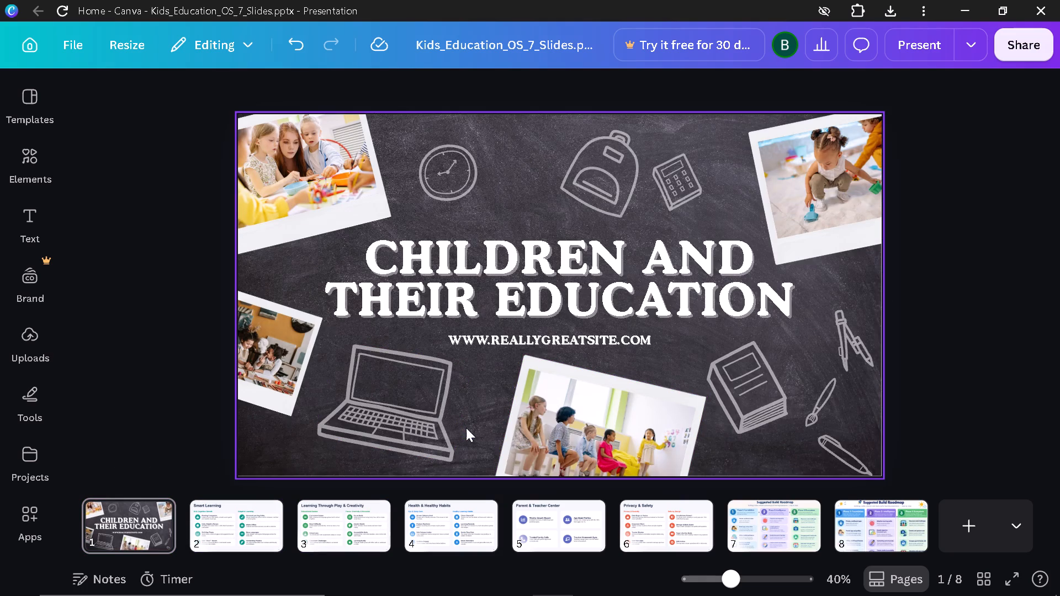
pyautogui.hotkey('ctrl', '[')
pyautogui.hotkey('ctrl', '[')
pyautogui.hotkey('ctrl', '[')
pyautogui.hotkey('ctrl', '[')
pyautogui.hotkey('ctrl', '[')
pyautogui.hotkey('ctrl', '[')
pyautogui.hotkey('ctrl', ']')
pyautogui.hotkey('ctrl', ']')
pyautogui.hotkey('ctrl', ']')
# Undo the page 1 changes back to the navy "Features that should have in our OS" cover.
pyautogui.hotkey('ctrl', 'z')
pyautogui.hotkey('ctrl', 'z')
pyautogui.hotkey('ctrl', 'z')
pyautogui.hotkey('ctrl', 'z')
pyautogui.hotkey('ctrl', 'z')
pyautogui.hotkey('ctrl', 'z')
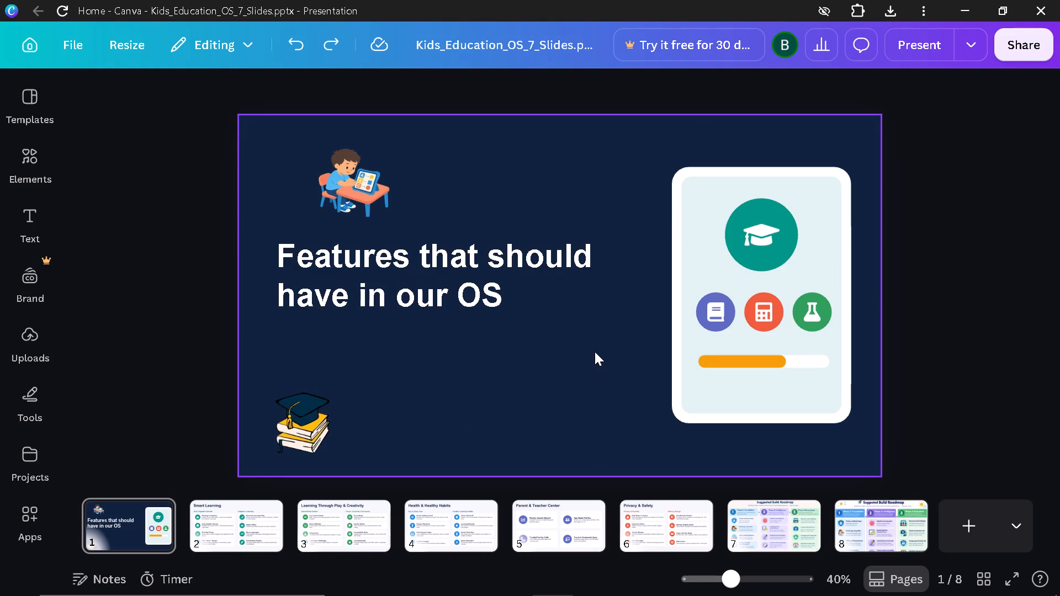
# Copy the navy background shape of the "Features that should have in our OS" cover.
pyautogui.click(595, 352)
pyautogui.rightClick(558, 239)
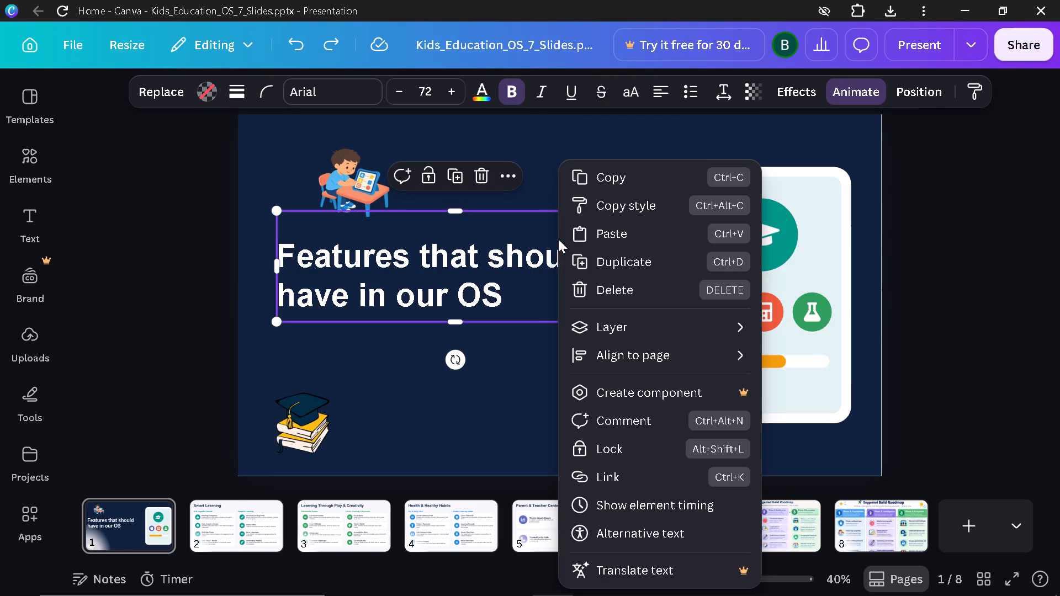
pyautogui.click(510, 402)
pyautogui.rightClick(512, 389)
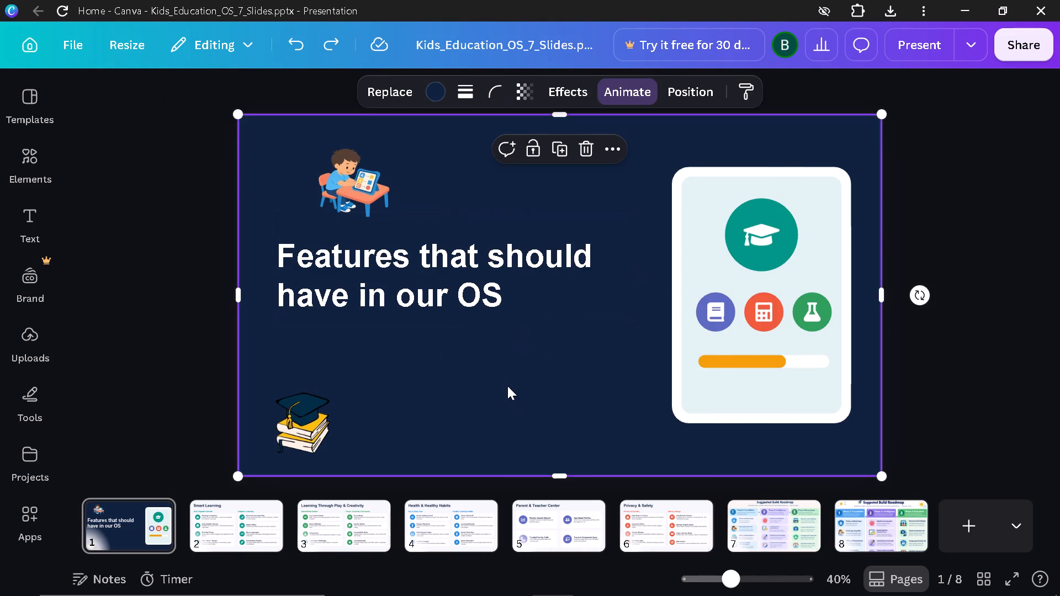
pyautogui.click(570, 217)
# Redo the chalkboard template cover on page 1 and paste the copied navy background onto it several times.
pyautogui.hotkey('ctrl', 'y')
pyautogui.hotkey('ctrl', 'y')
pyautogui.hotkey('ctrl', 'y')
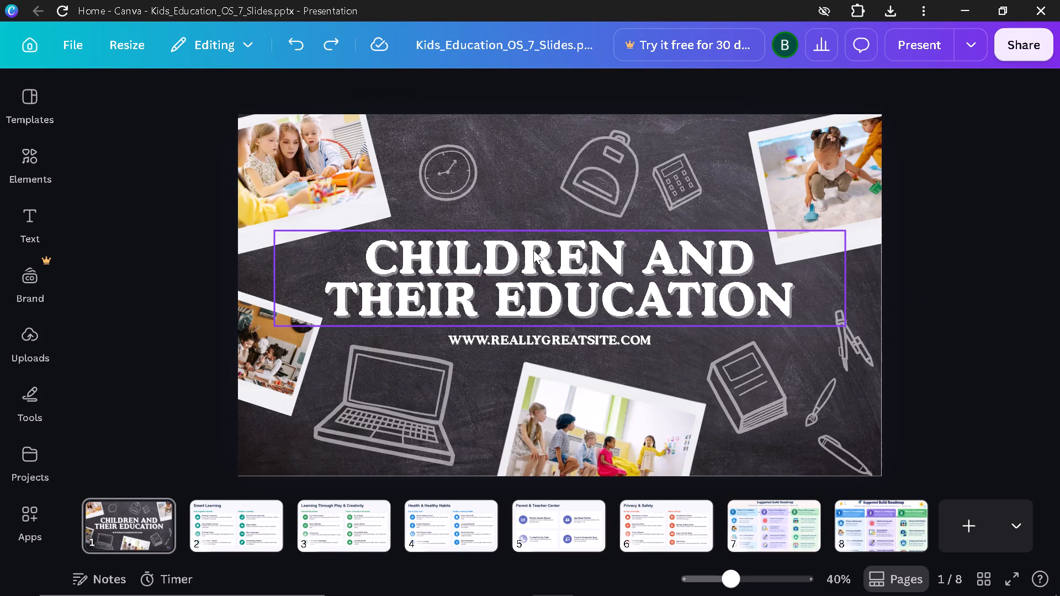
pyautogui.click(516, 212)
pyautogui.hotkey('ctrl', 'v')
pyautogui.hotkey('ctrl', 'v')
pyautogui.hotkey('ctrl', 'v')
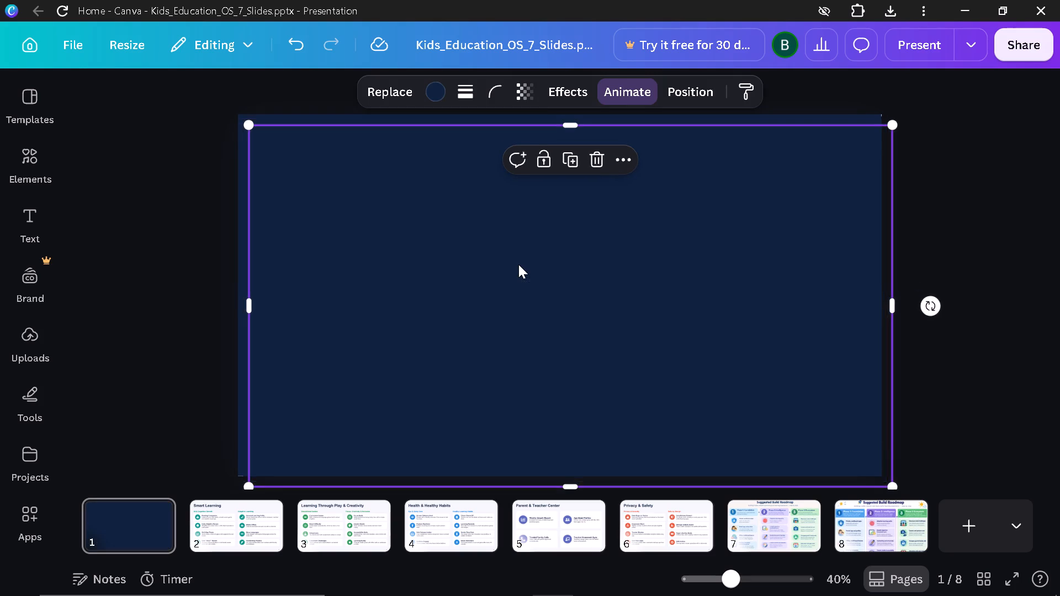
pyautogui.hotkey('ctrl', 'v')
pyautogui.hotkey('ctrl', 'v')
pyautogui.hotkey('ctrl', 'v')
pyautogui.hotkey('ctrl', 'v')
# Undo the pasted navy backgrounds and the chalkboard template, back to the original "Features that should have in our OS" cover.
pyautogui.hotkey('ctrl', 'z')
pyautogui.hotkey('ctrl', 'z')
pyautogui.hotkey('ctrl', 'z')
pyautogui.hotkey('ctrl', 'z')
pyautogui.hotkey('ctrl', 'z')
pyautogui.hotkey('ctrl', 'z')
pyautogui.hotkey('ctrl', 'z')
pyautogui.hotkey('ctrl', 'z')
pyautogui.hotkey('ctrl', 'z')
pyautogui.hotkey('ctrl', 'z')
pyautogui.hotkey('ctrl', 'z')
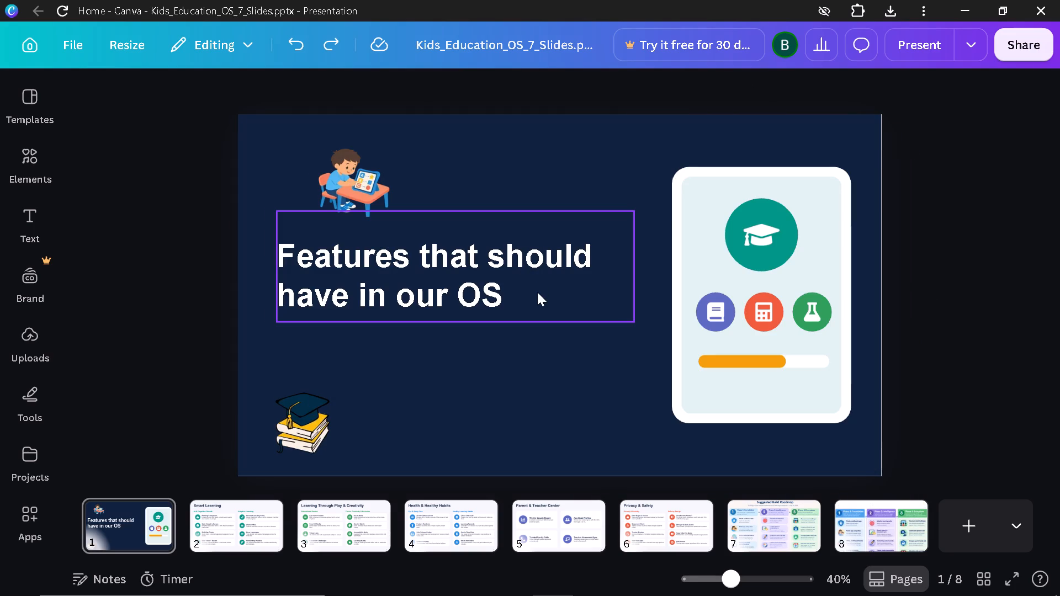
# Search the elements library for "student tablet logo" and browse the results.
pyautogui.click(527, 409)
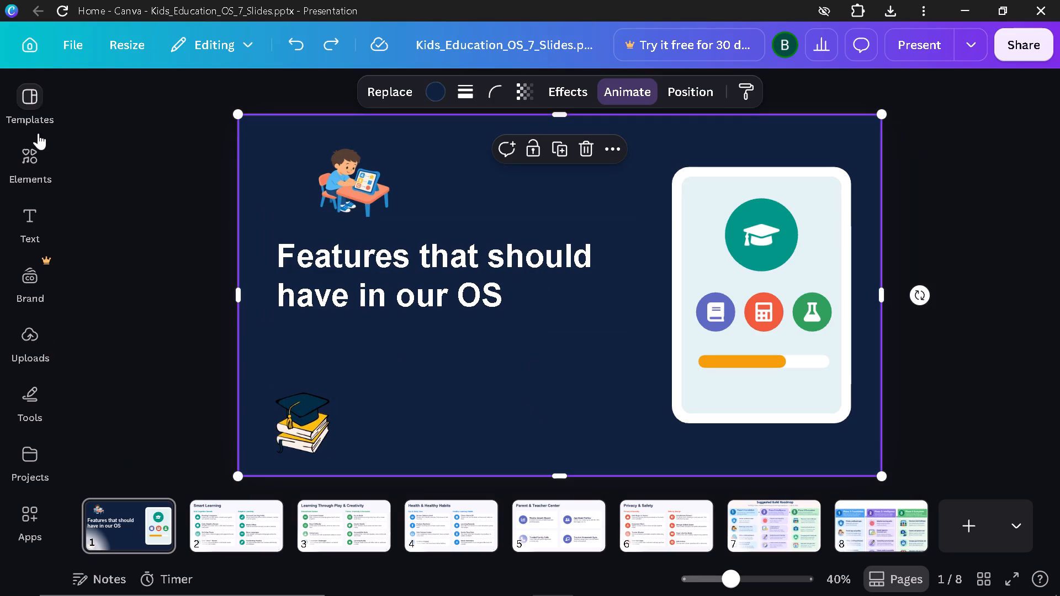
pyautogui.click(31, 159)
pyautogui.click(162, 114)
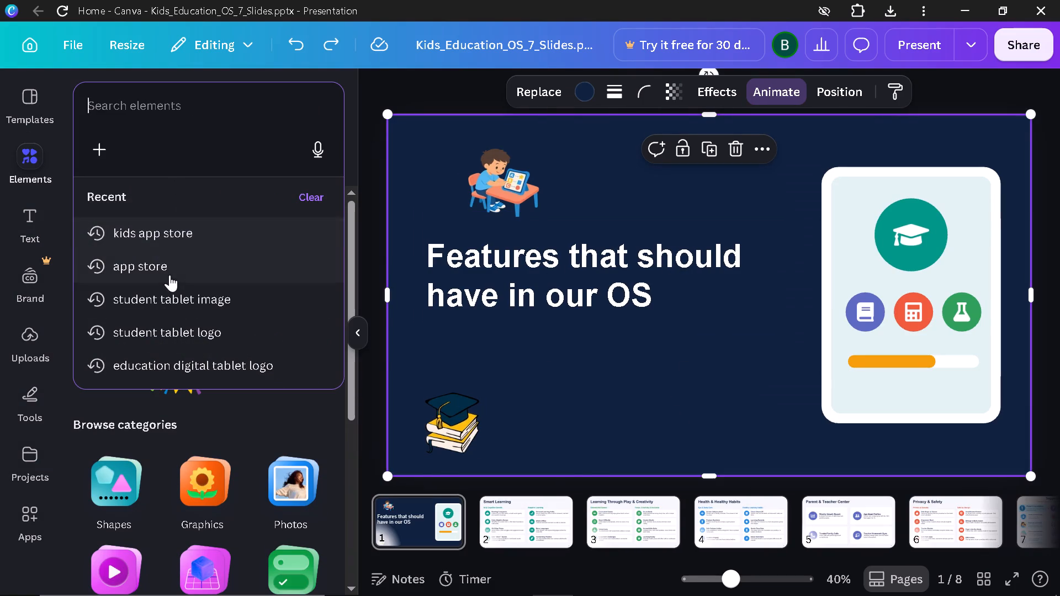
pyautogui.click(164, 327)
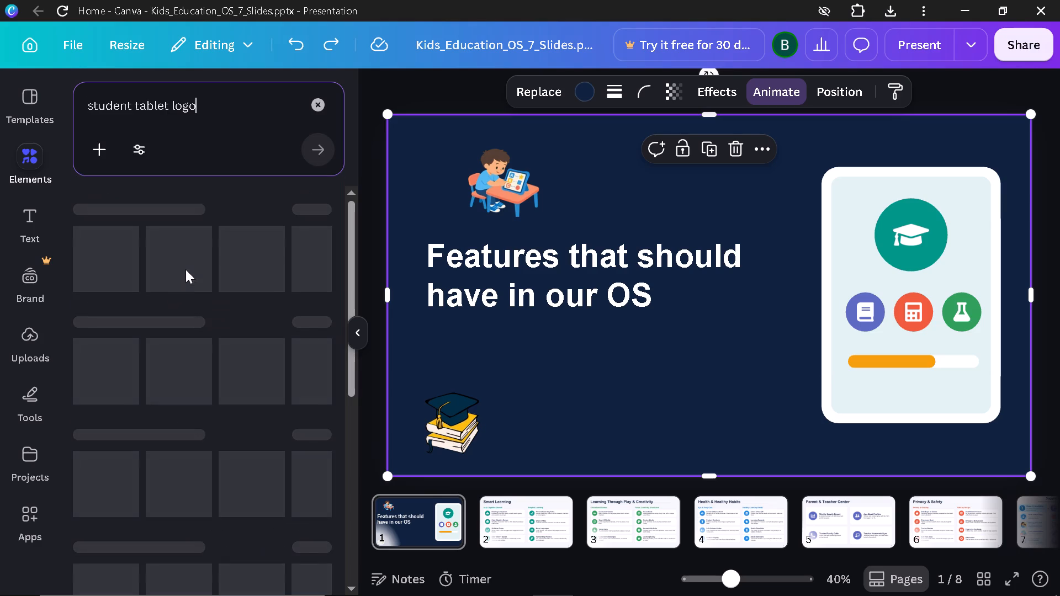
pyautogui.scroll(-1, 209, 320)
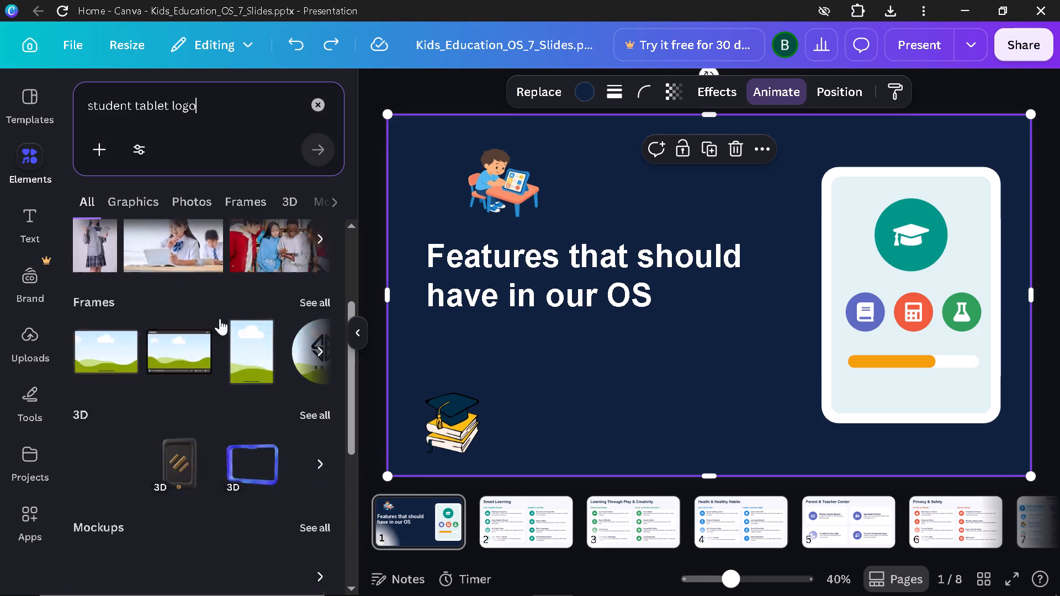
pyautogui.scroll(-1, 220, 318)
pyautogui.scroll(4, 244, 287)
# Refine the elements search to "student tablet logo cartoon image" and browse the matching graphics.
pyautogui.click(214, 103)
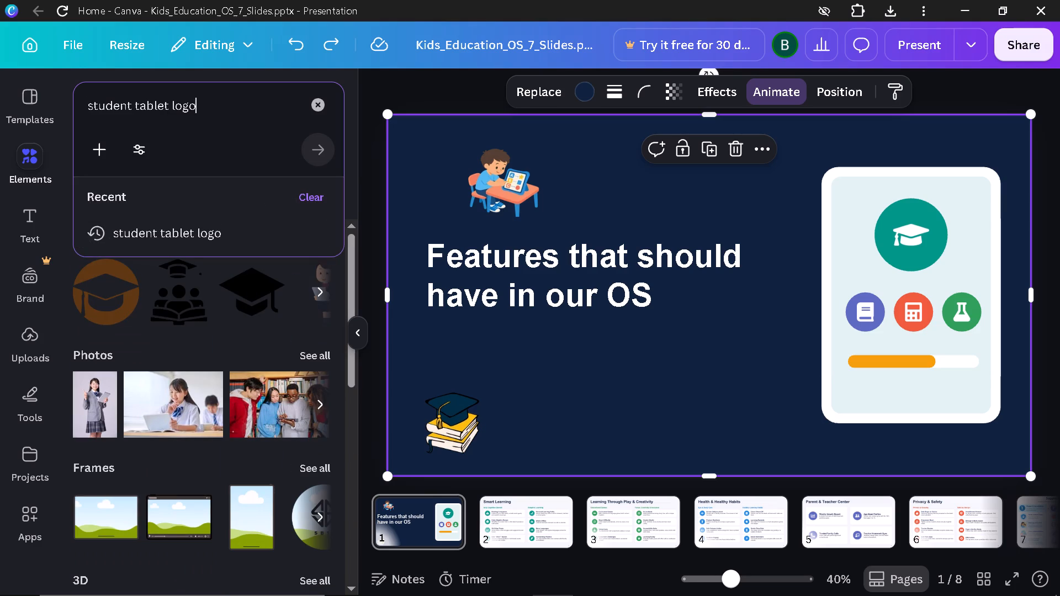
pyautogui.press('space')
pyautogui.write('cor')
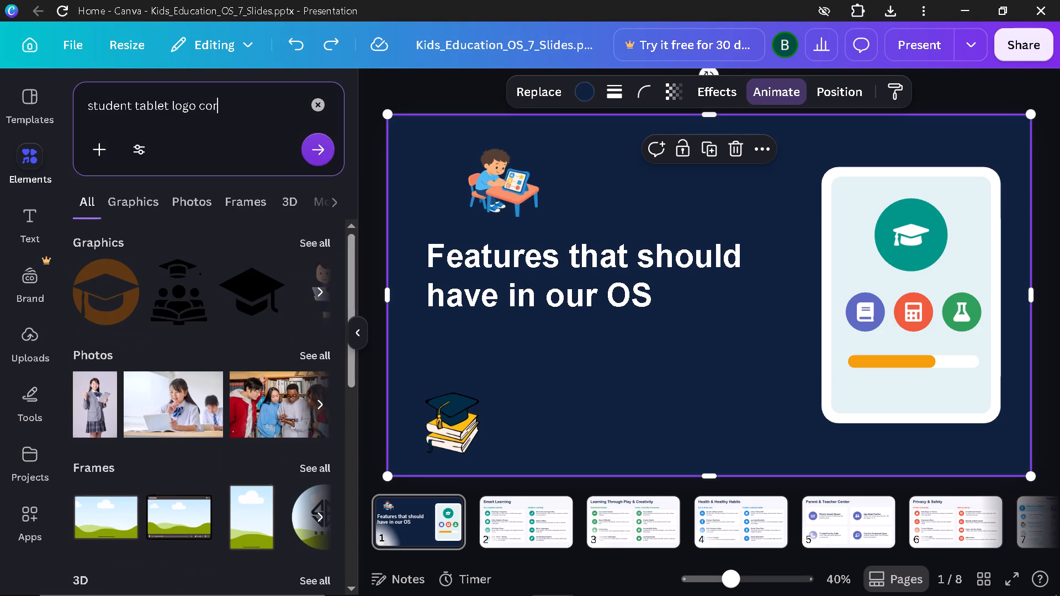
pyautogui.press('BackSpace')
pyautogui.press('BackSpace')
pyautogui.write('artoon image')
pyautogui.press('Return')
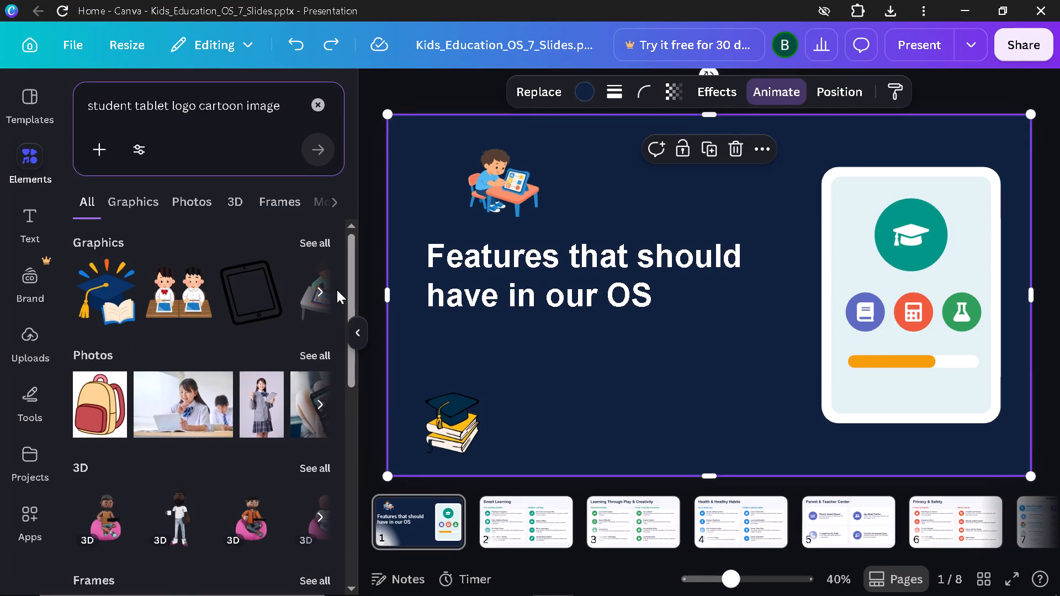
pyautogui.click(316, 291)
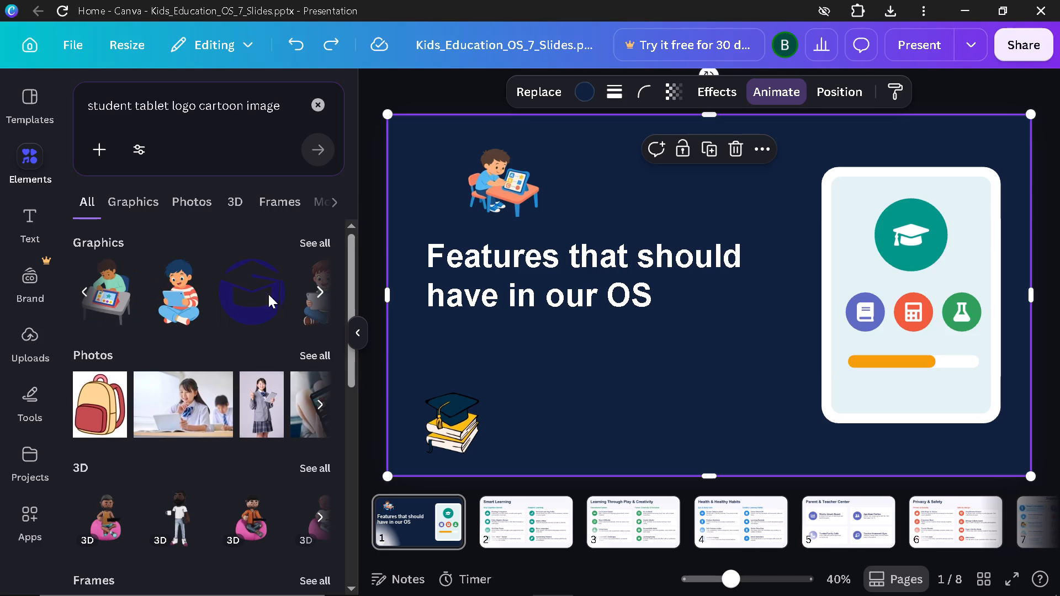
pyautogui.click(315, 294)
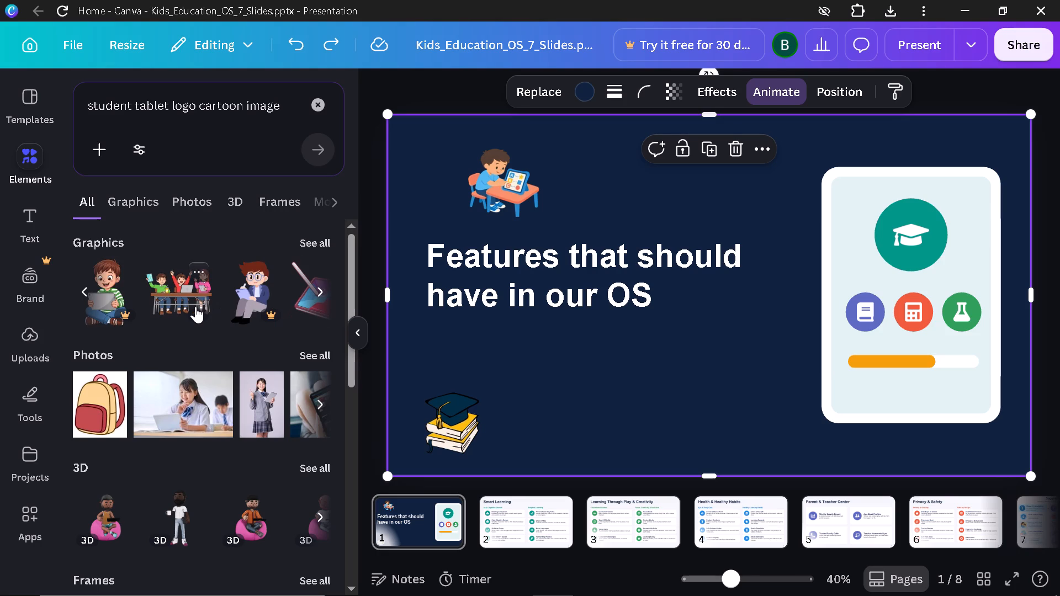
# Place the graphic of the seated boy in a green striped shirt holding a tablet between the cover title and tablet illustration.
pyautogui.moveTo(112, 289); pyautogui.dragTo(622, 324)
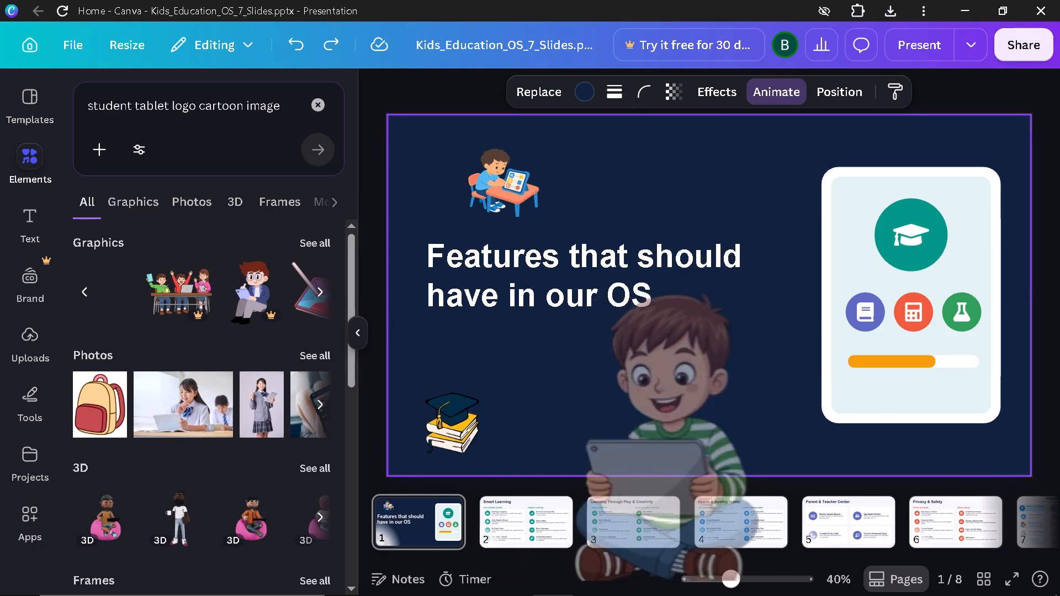
pyautogui.moveTo(622, 324); pyautogui.dragTo(654, 417)
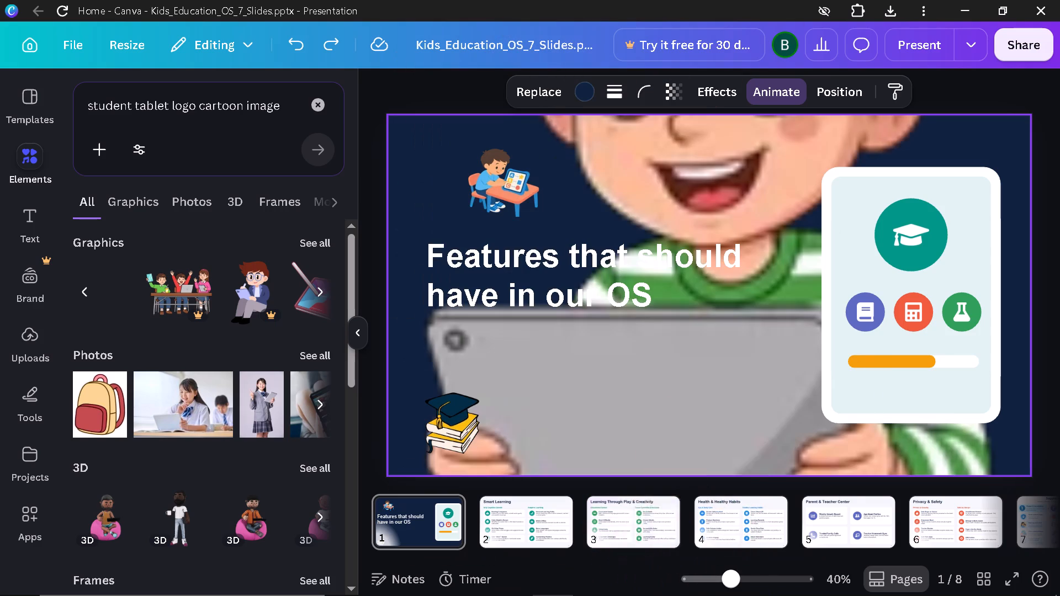
pyautogui.moveTo(654, 417); pyautogui.dragTo(687, 195)
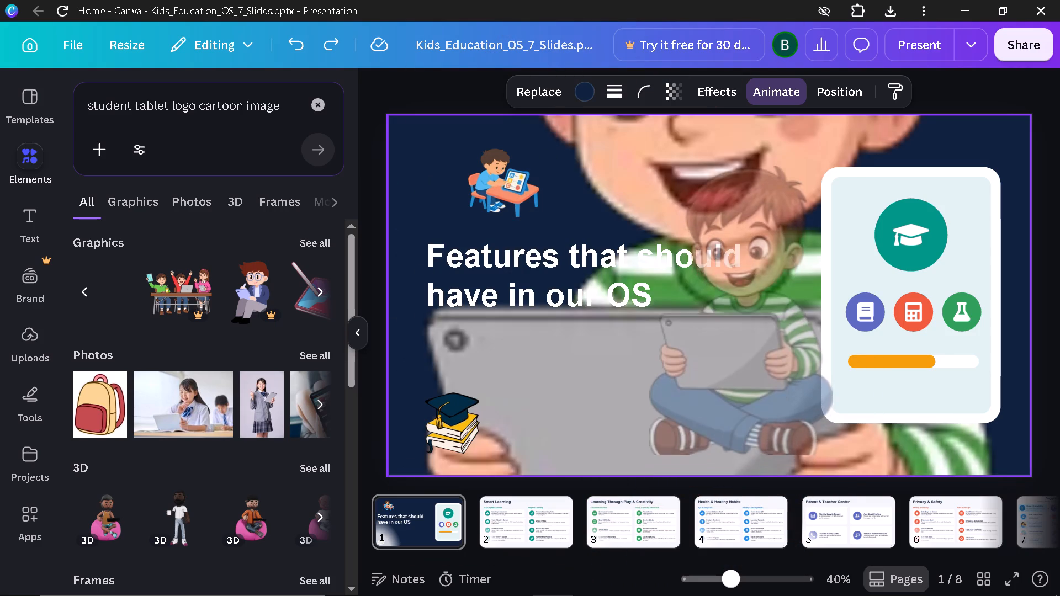
pyautogui.moveTo(687, 195); pyautogui.dragTo(683, 275)
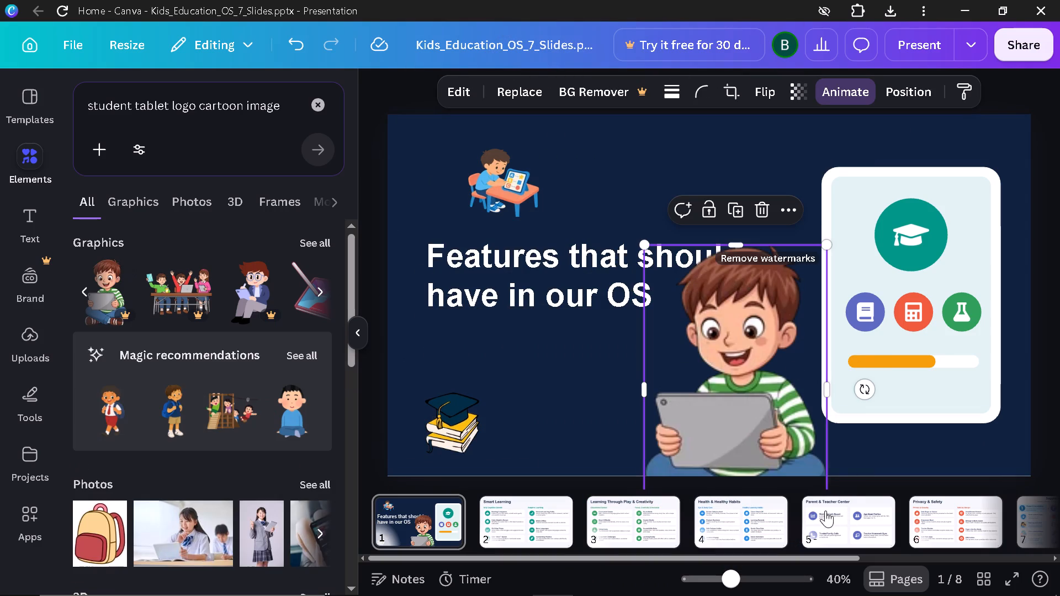
# Shrink the graphic of the boy in the green striped shirt to clear the cover title.
pyautogui.moveTo(643, 248); pyautogui.dragTo(656, 278)
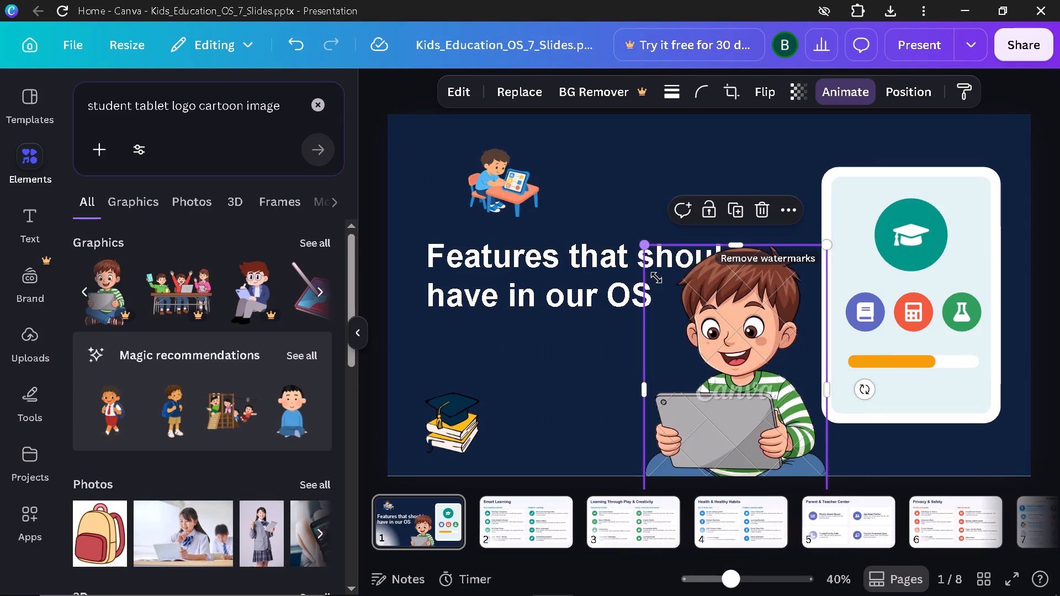
pyautogui.moveTo(656, 278); pyautogui.dragTo(706, 388)
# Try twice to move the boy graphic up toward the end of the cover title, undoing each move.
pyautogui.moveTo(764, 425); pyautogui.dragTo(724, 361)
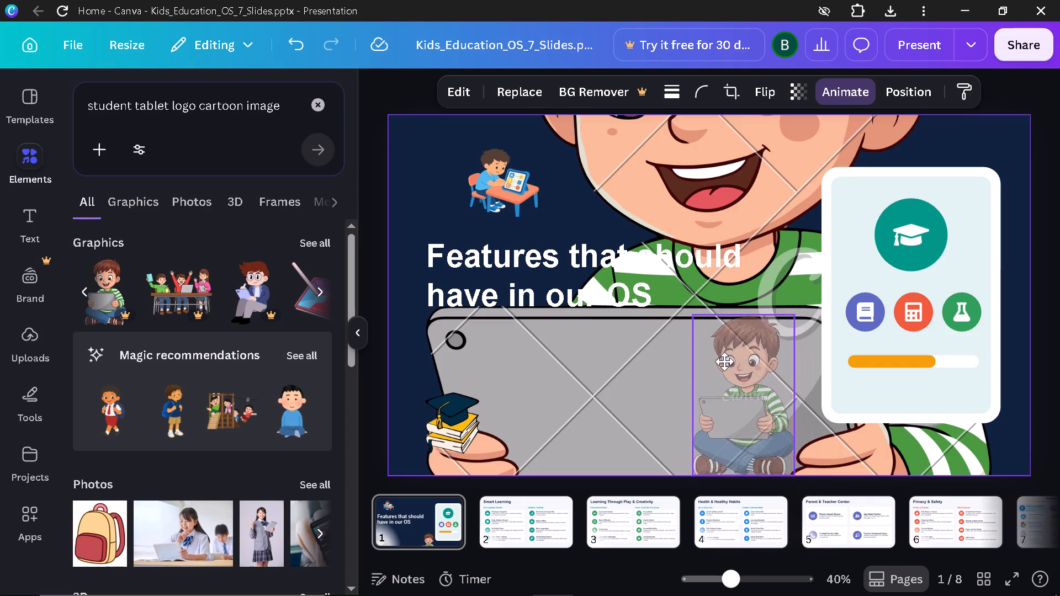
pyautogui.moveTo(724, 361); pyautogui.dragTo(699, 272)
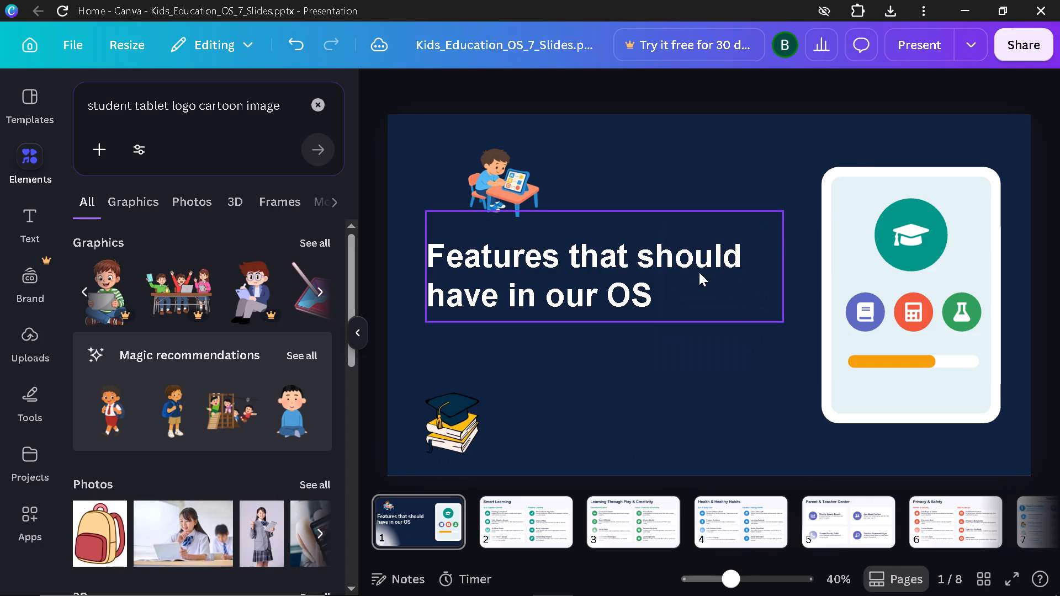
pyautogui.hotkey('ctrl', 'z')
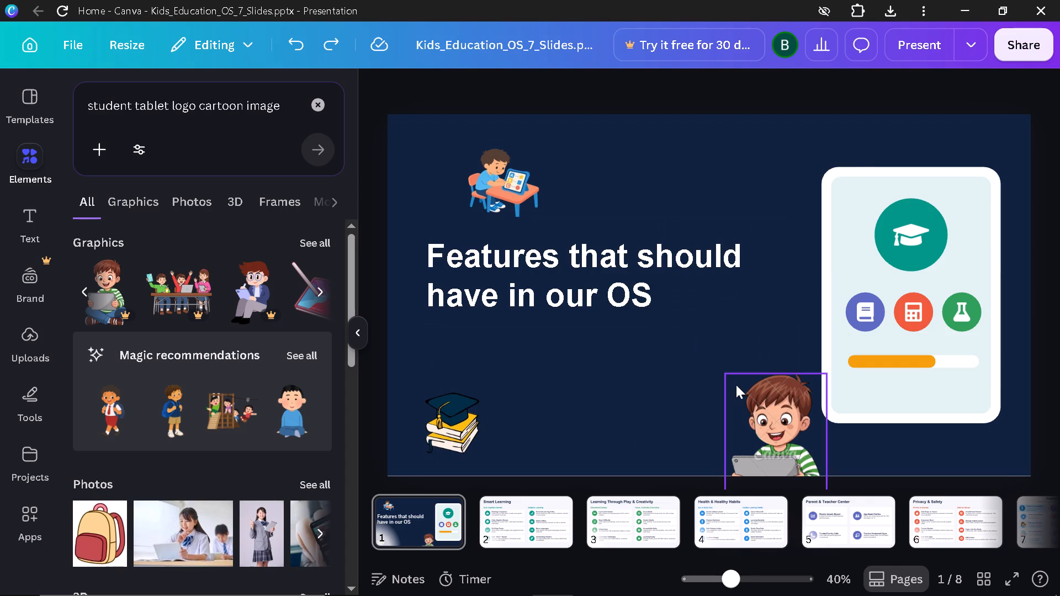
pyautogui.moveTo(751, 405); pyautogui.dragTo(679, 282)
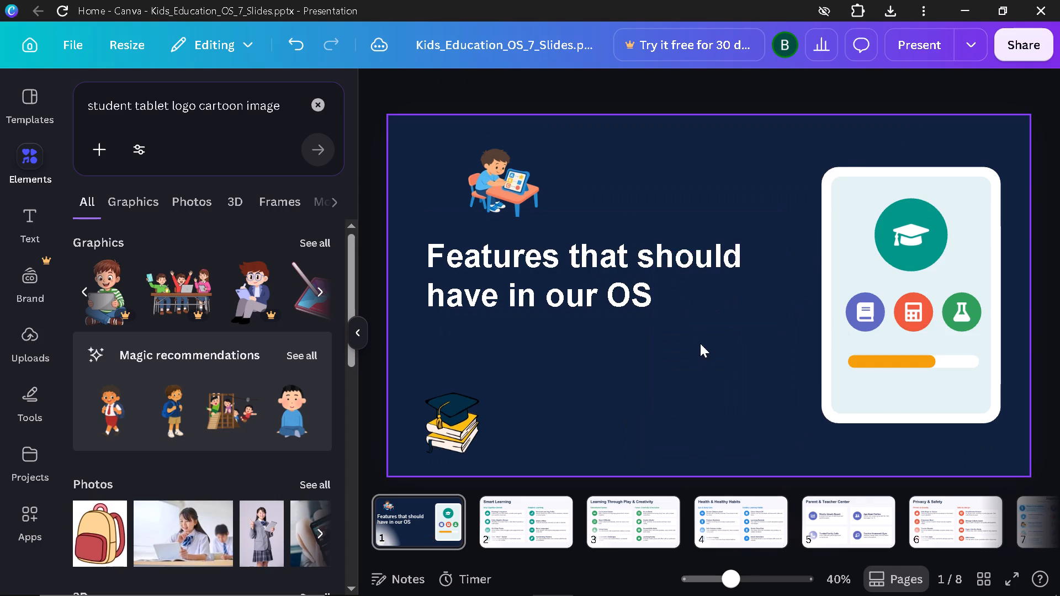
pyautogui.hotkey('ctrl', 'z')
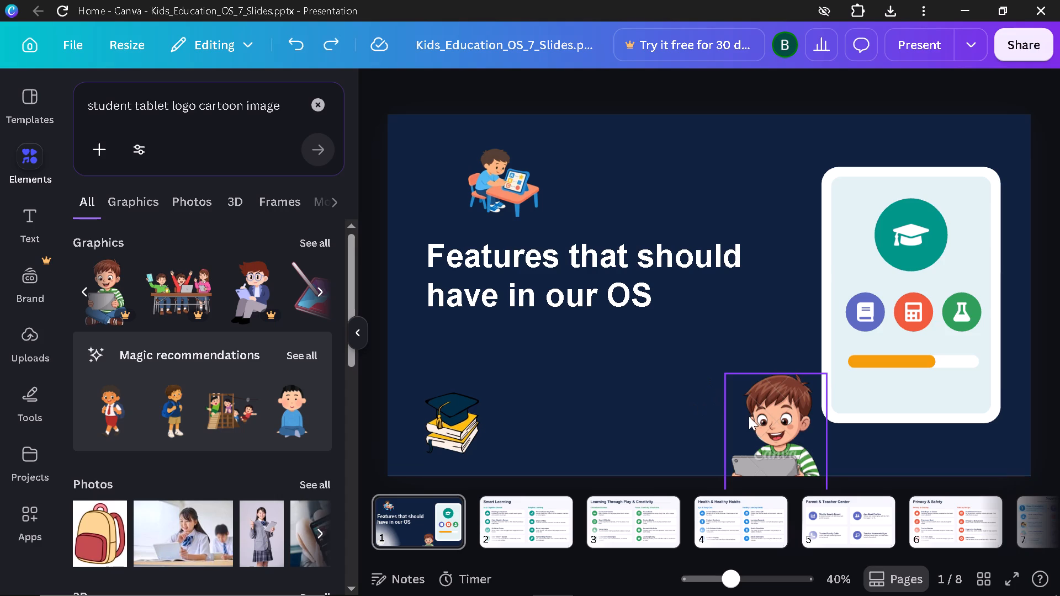
# Shrink the boy graphic further at the slide's lower edge beside the tablet illustration.
pyautogui.click(735, 384)
pyautogui.moveTo(730, 377); pyautogui.dragTo(760, 419)
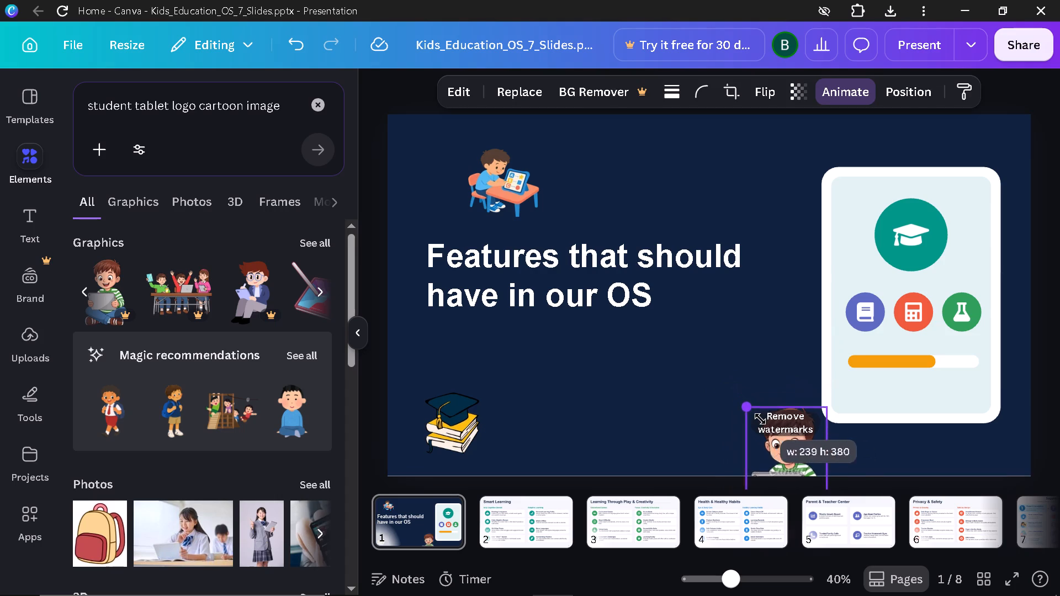
pyautogui.moveTo(760, 419); pyautogui.dragTo(772, 439)
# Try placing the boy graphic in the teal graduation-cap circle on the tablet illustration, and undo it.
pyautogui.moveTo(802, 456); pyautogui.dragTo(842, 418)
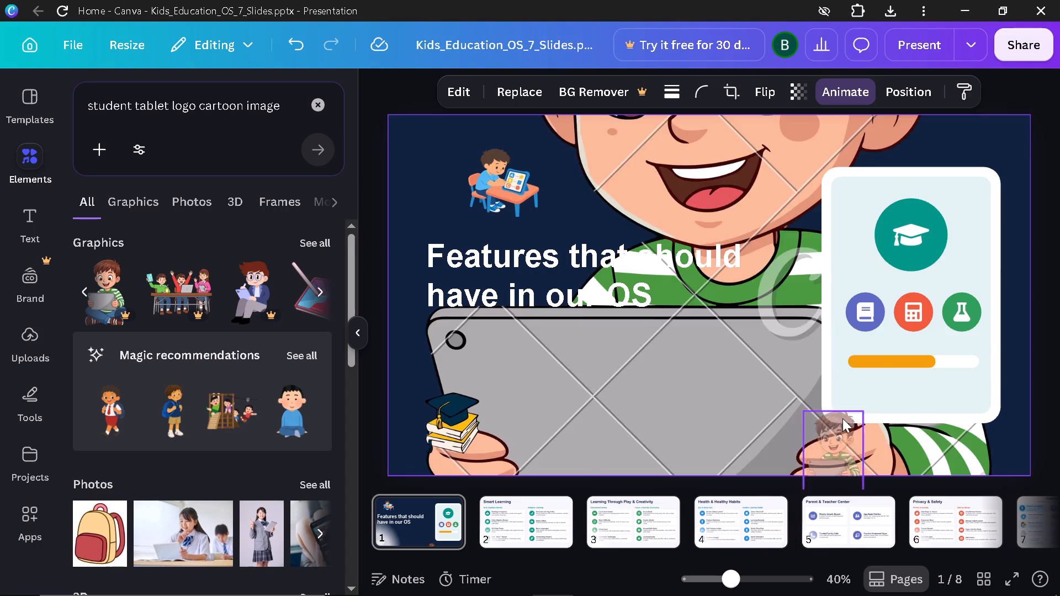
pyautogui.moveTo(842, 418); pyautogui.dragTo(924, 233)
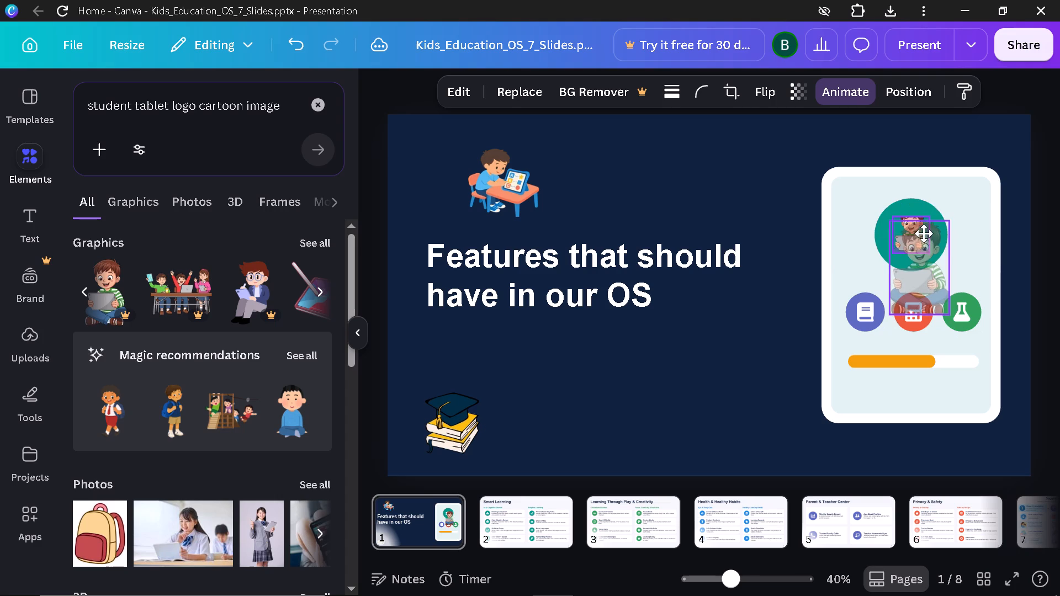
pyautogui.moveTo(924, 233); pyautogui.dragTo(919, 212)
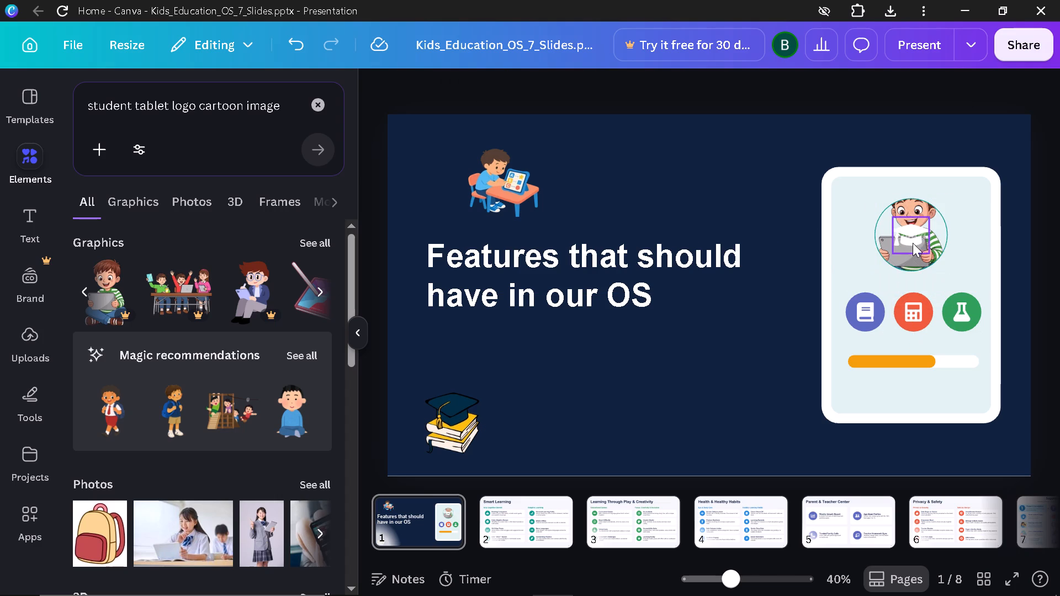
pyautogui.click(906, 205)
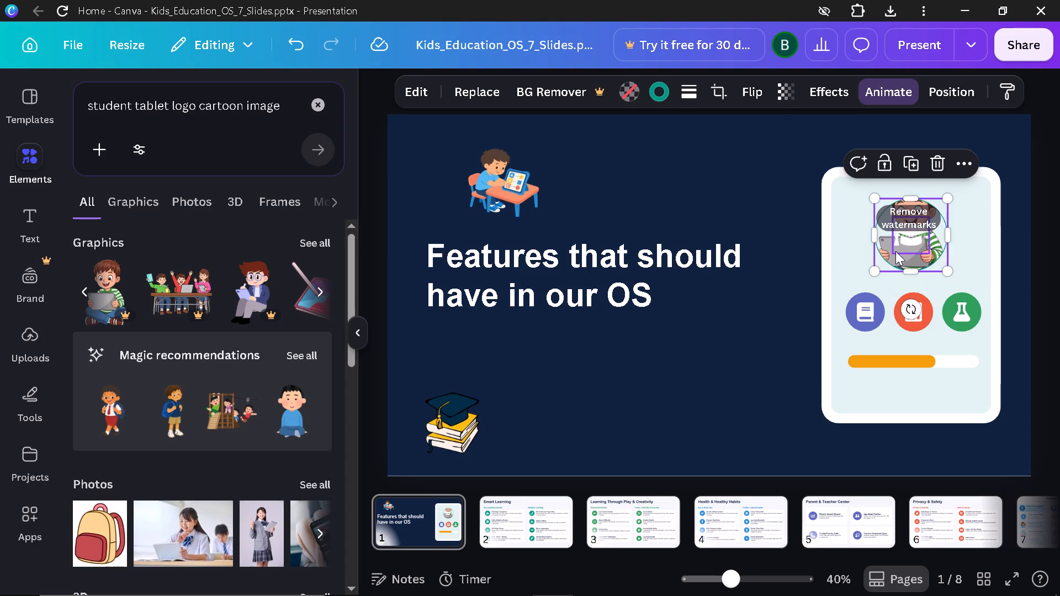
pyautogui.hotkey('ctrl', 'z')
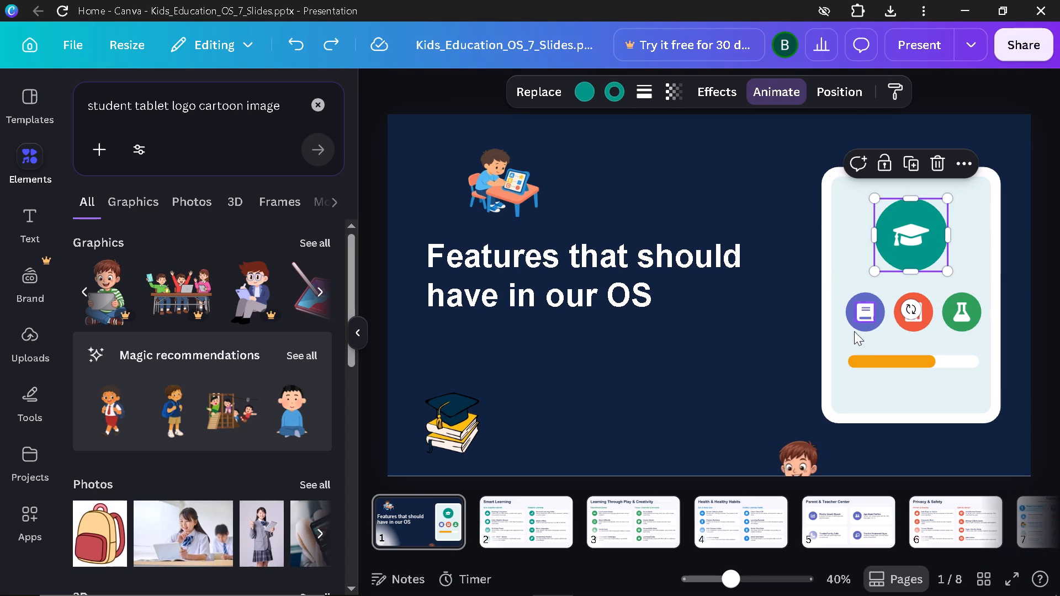
# Place the boy graphic into the tablet illustration's white rounded card so it fills the card.
pyautogui.moveTo(788, 456); pyautogui.dragTo(650, 321)
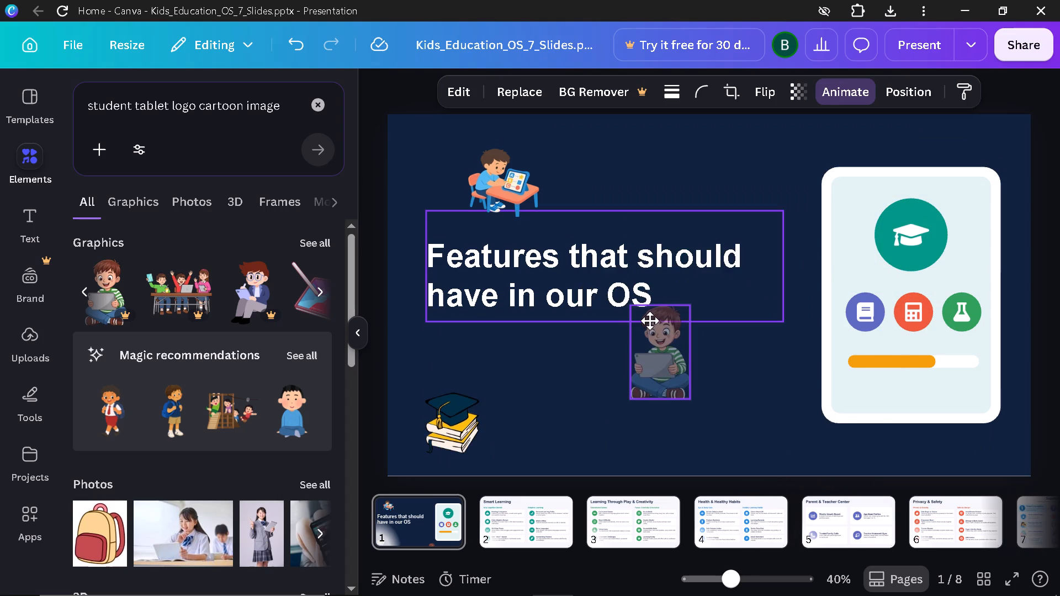
pyautogui.moveTo(650, 321); pyautogui.dragTo(510, 334)
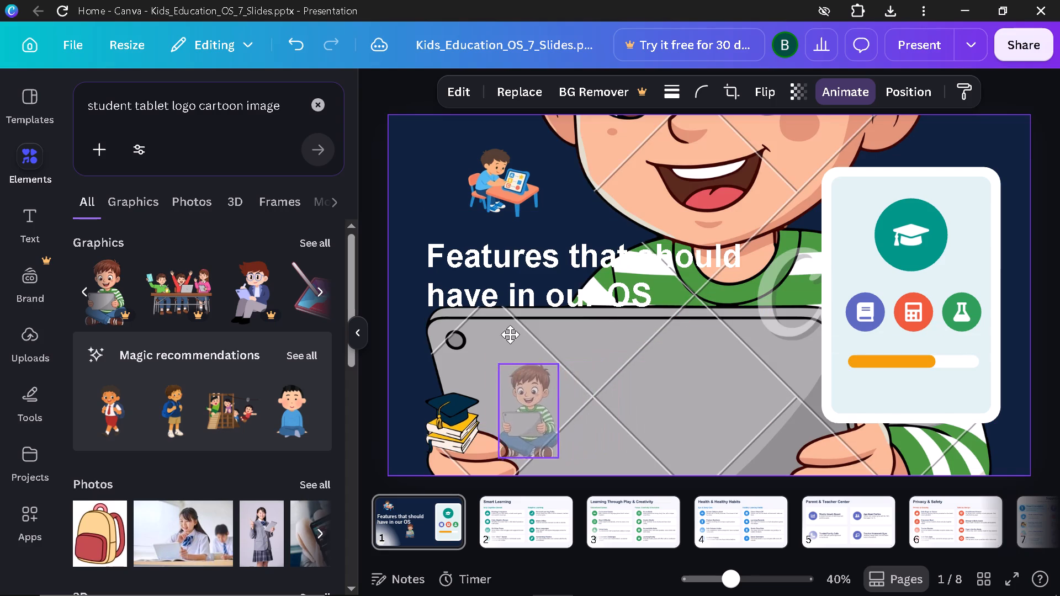
pyautogui.moveTo(510, 334); pyautogui.dragTo(900, 141)
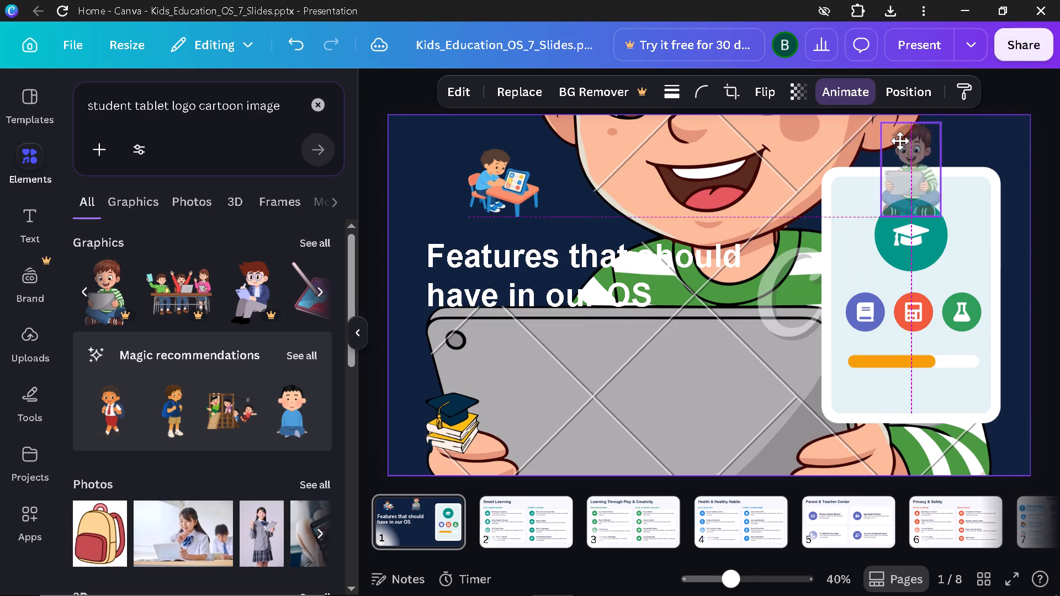
pyautogui.moveTo(900, 141); pyautogui.dragTo(907, 177)
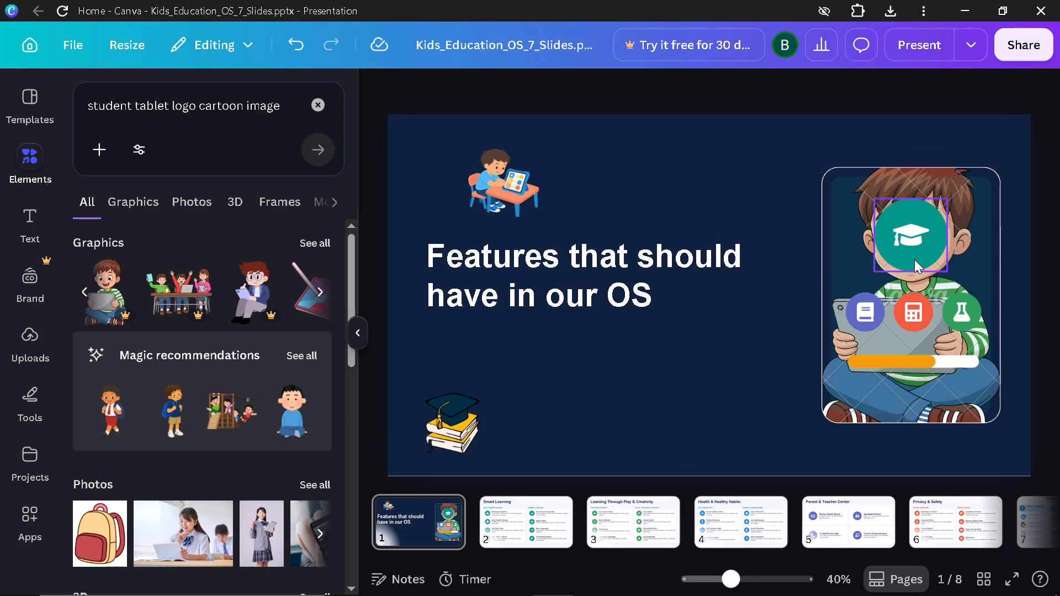
# Delete the graduation-cap image and the teal circle covering the boy's face.
pyautogui.click(921, 237)
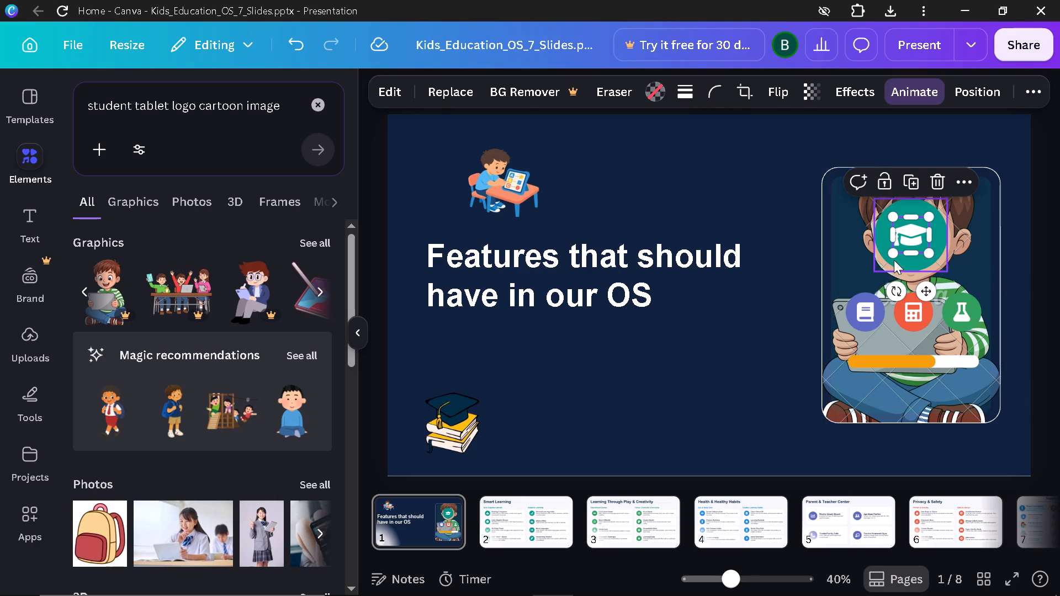
pyautogui.click(939, 175)
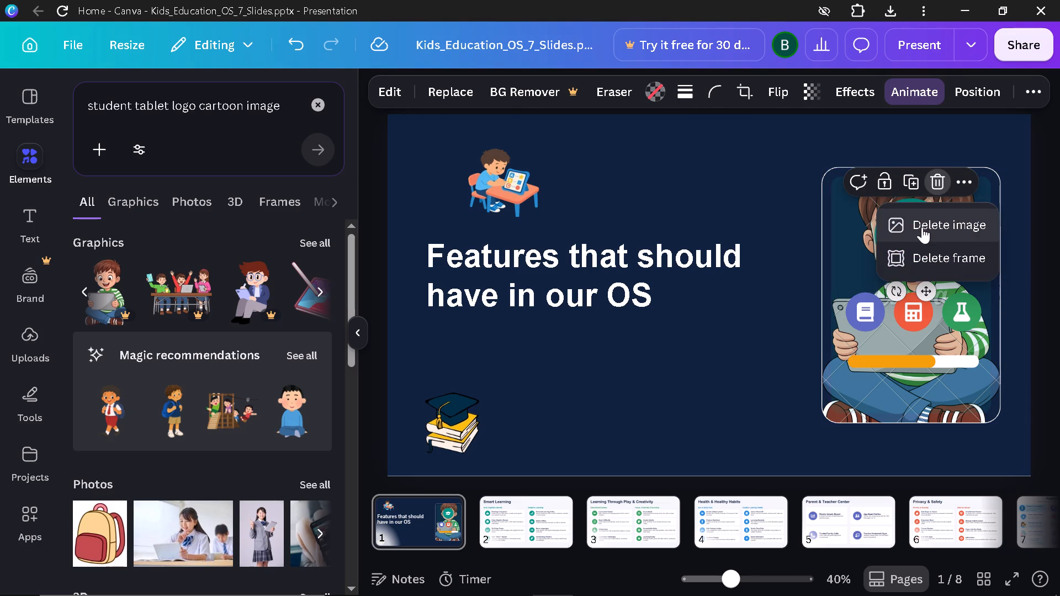
pyautogui.click(922, 227)
pyautogui.click(941, 179)
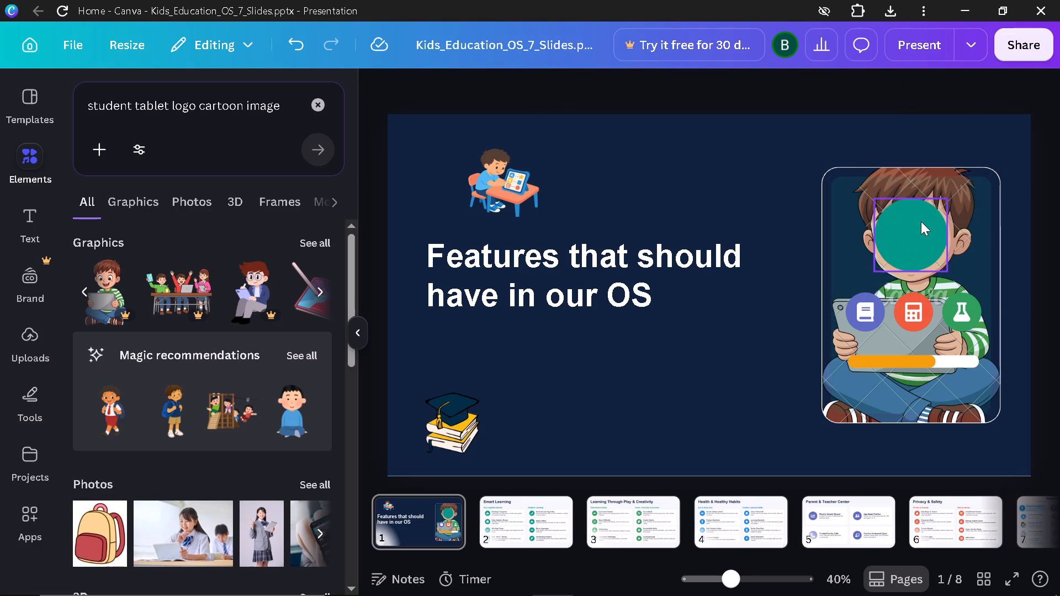
pyautogui.click(920, 224)
pyautogui.click(939, 160)
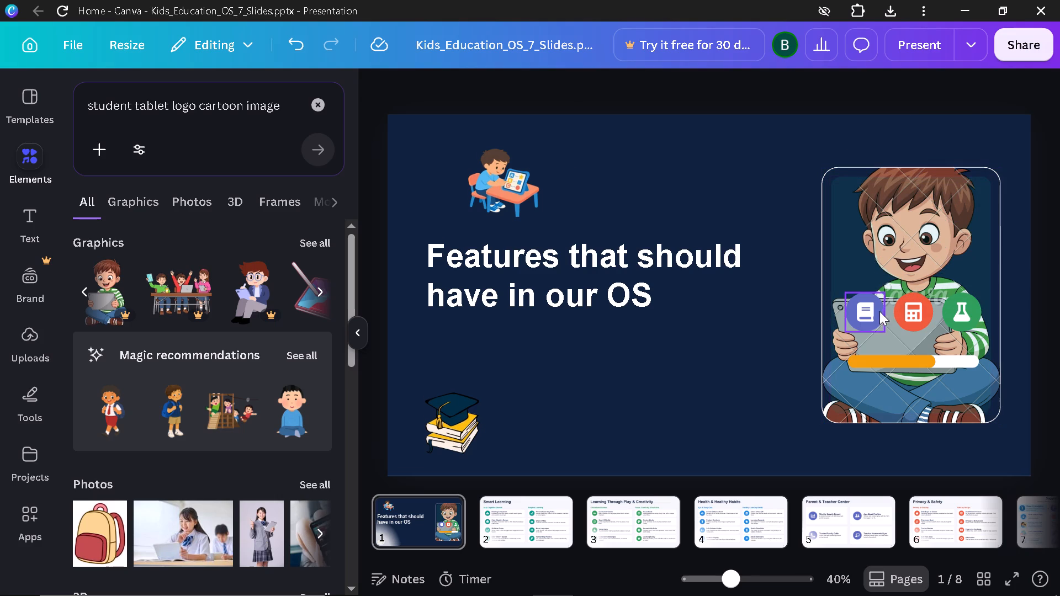
# Delete the orange progress bar and the white bar behind it from the tablet illustration.
pyautogui.click(885, 355)
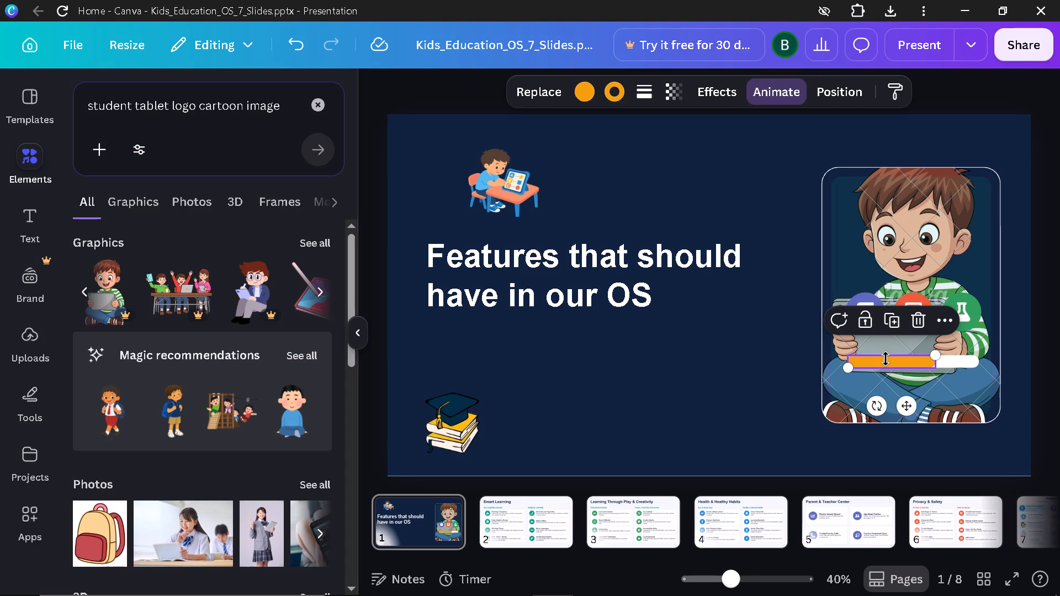
pyautogui.click(917, 313)
pyautogui.click(906, 355)
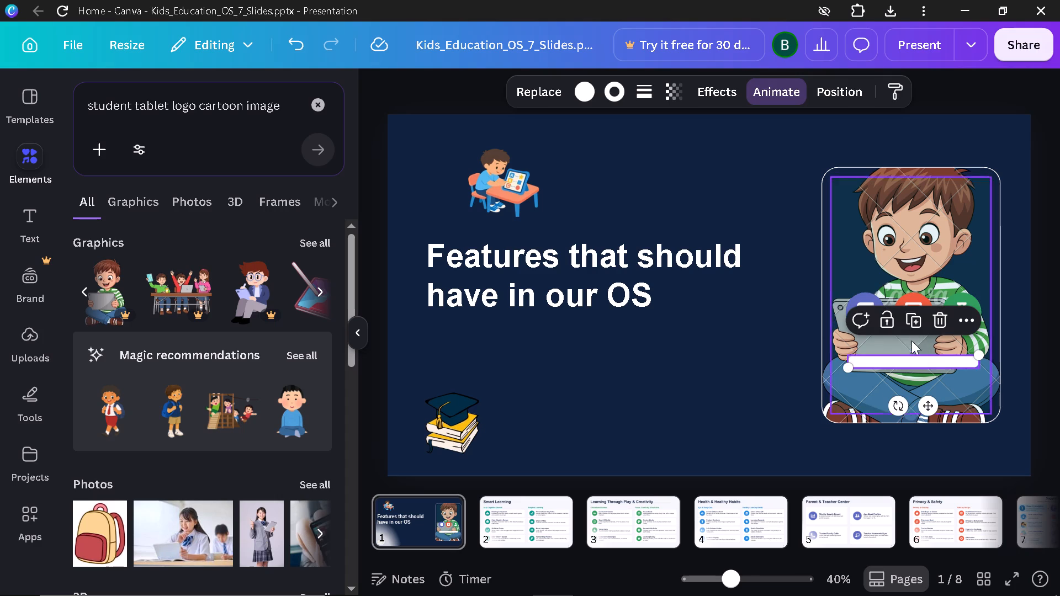
pyautogui.click(936, 315)
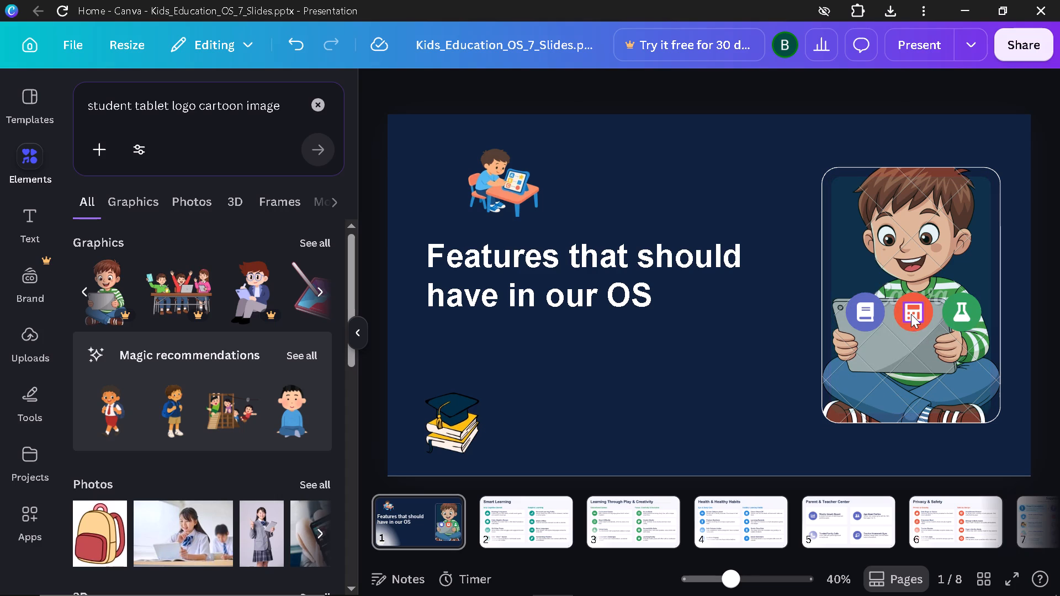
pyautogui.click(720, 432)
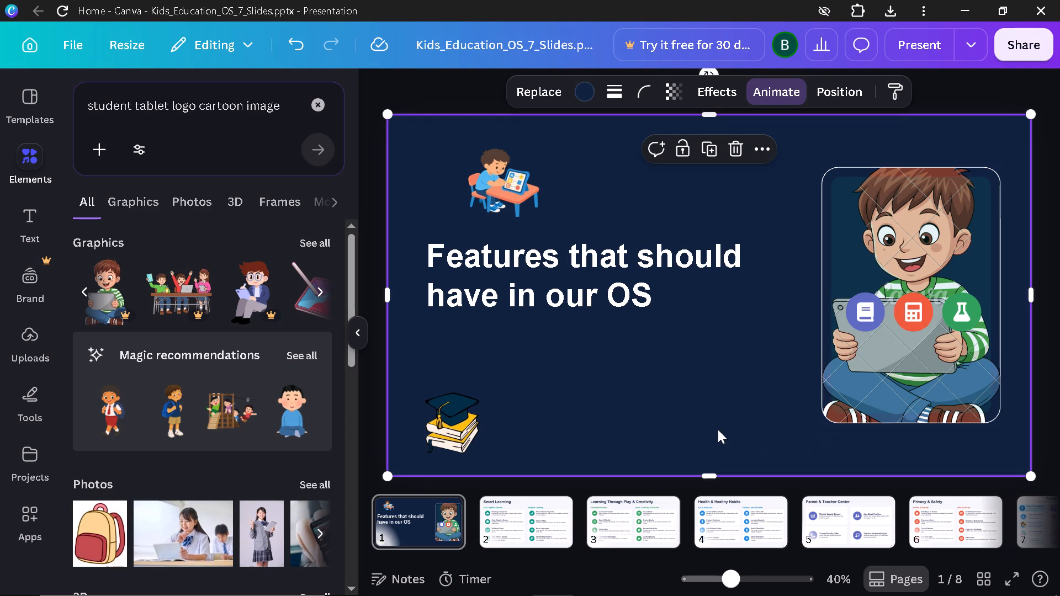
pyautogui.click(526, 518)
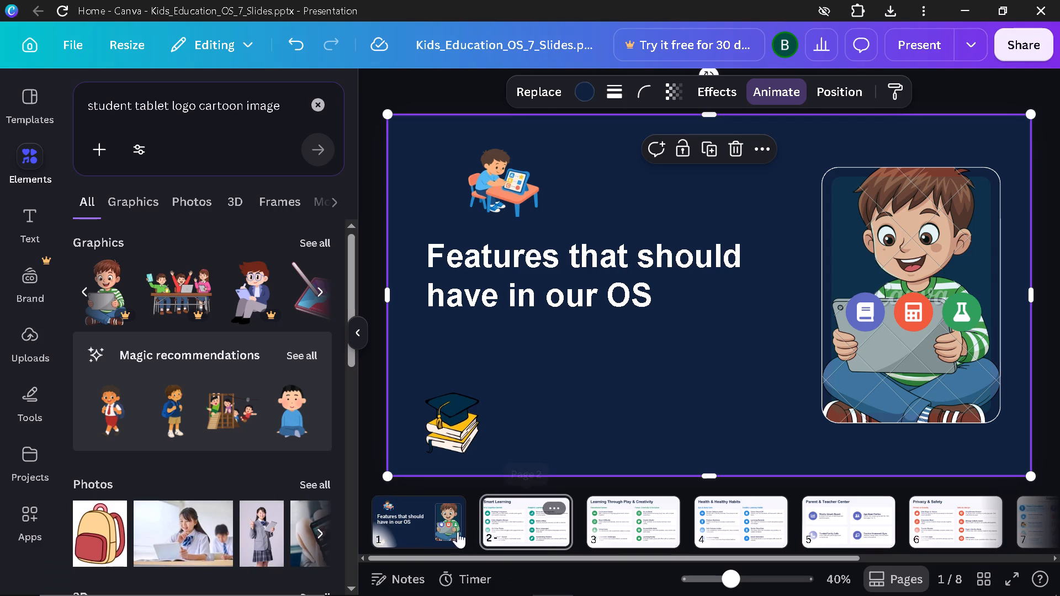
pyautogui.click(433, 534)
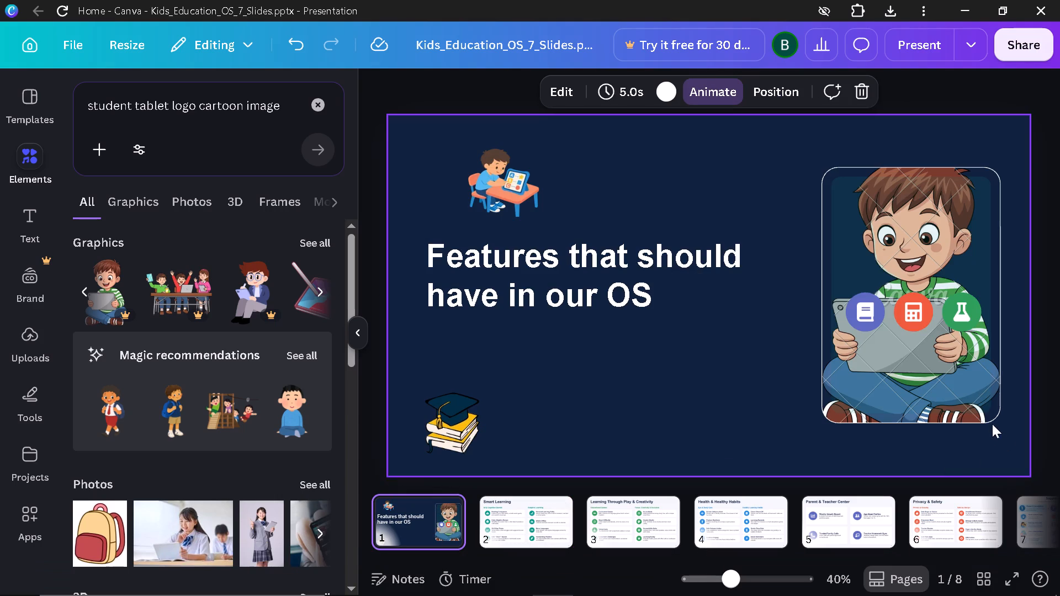
# Resize the rounded card holding the boy picture to about 673 high, and narrow it to fit closer around him.
pyautogui.click(972, 422)
pyautogui.moveTo(999, 421); pyautogui.dragTo(1003, 429)
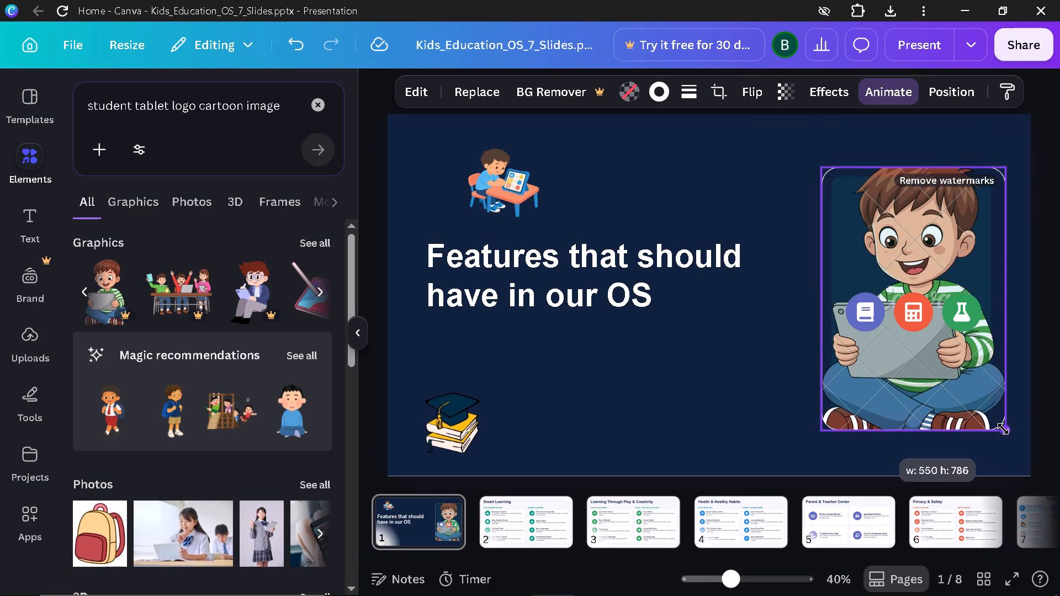
pyautogui.moveTo(1003, 429); pyautogui.dragTo(1007, 435)
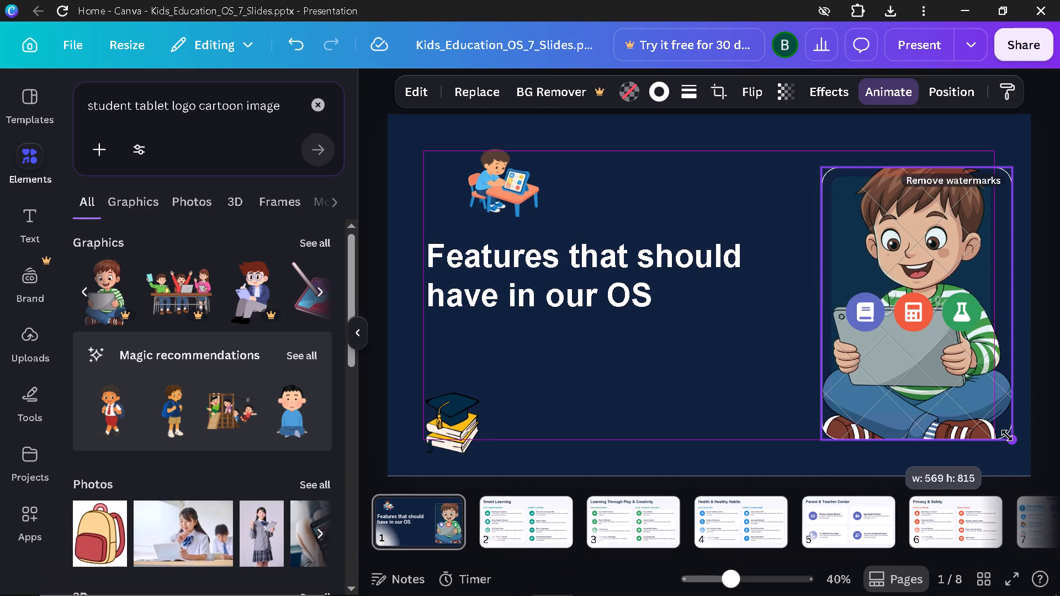
pyautogui.moveTo(1007, 435); pyautogui.dragTo(969, 378)
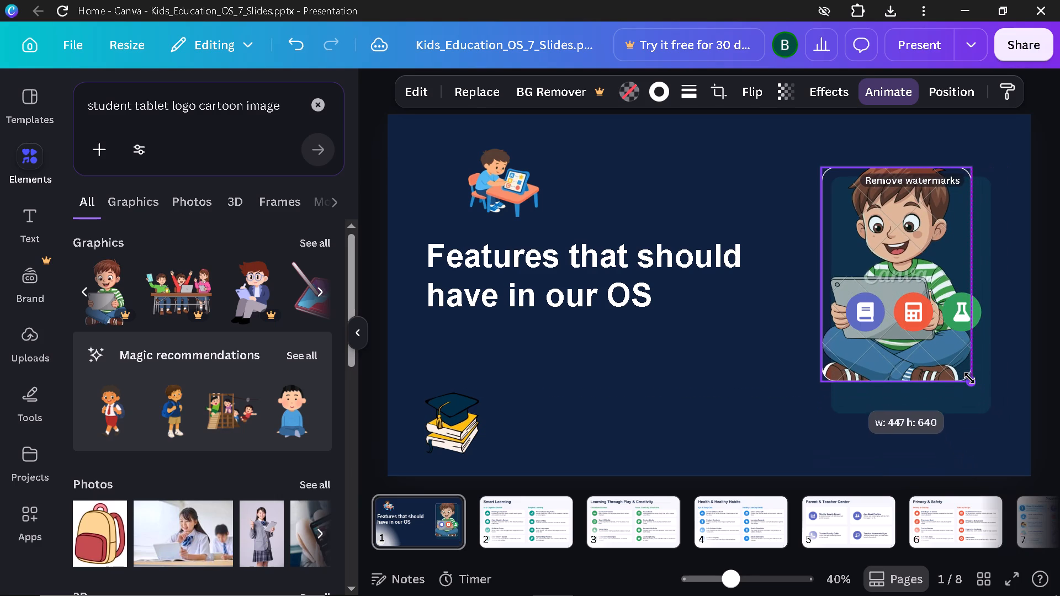
pyautogui.moveTo(969, 378); pyautogui.dragTo(981, 383)
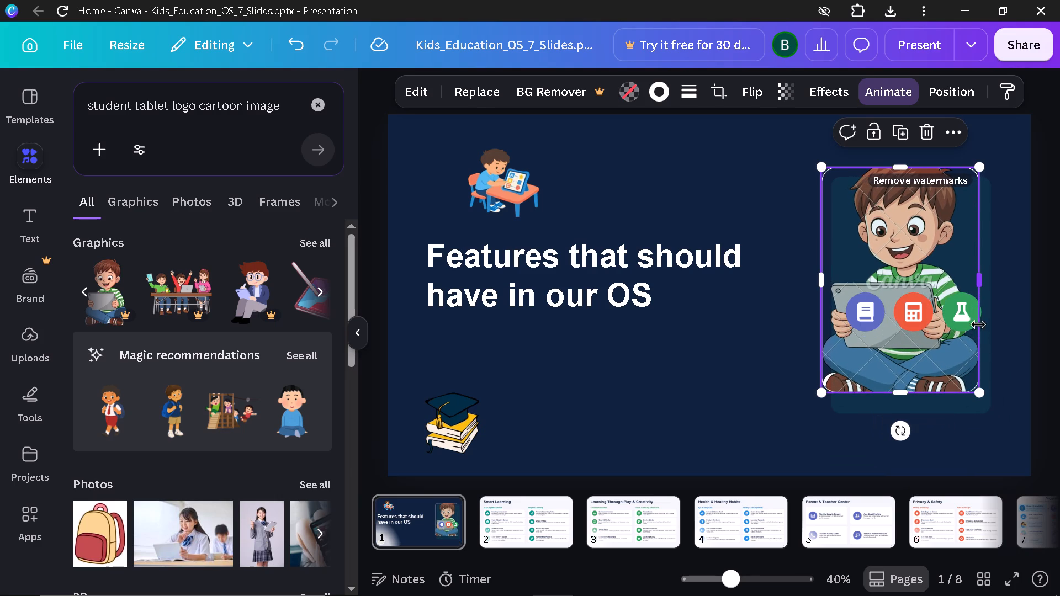
pyautogui.moveTo(977, 283); pyautogui.dragTo(982, 285)
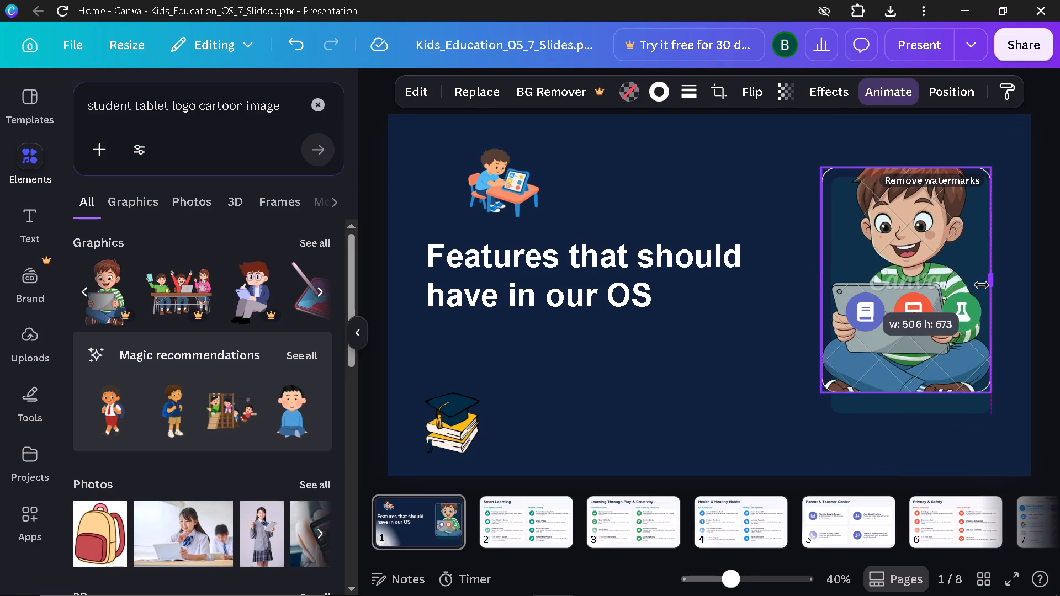
pyautogui.moveTo(982, 285); pyautogui.dragTo(946, 301)
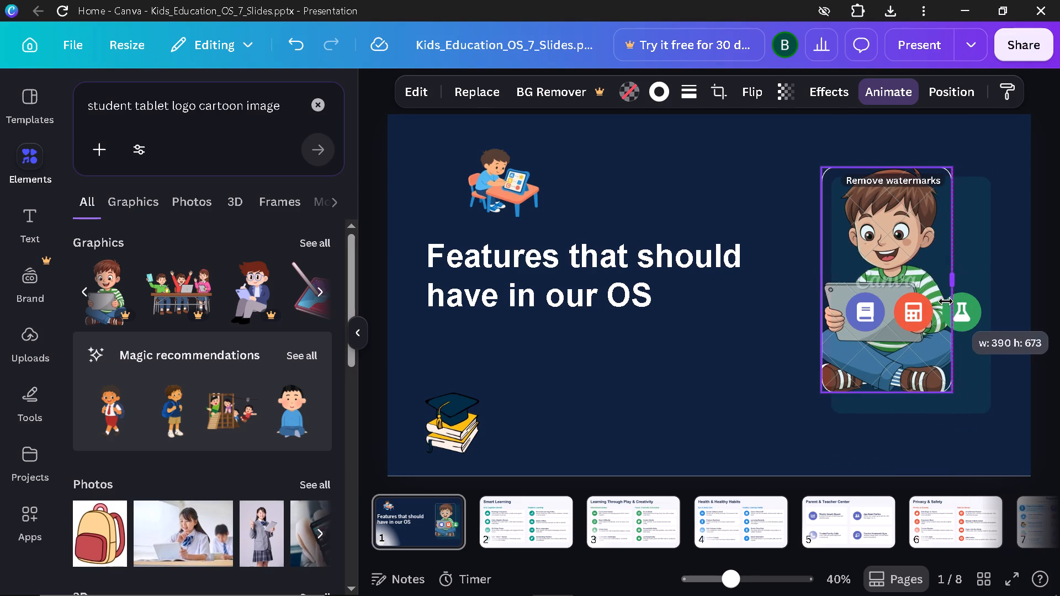
pyautogui.moveTo(946, 301); pyautogui.dragTo(960, 303)
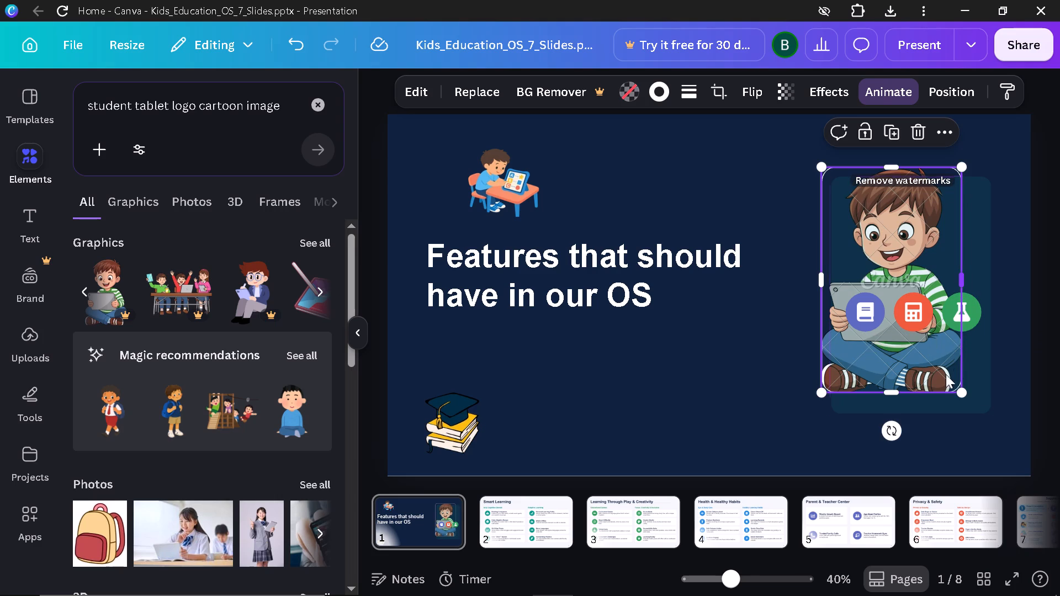
pyautogui.click(897, 386)
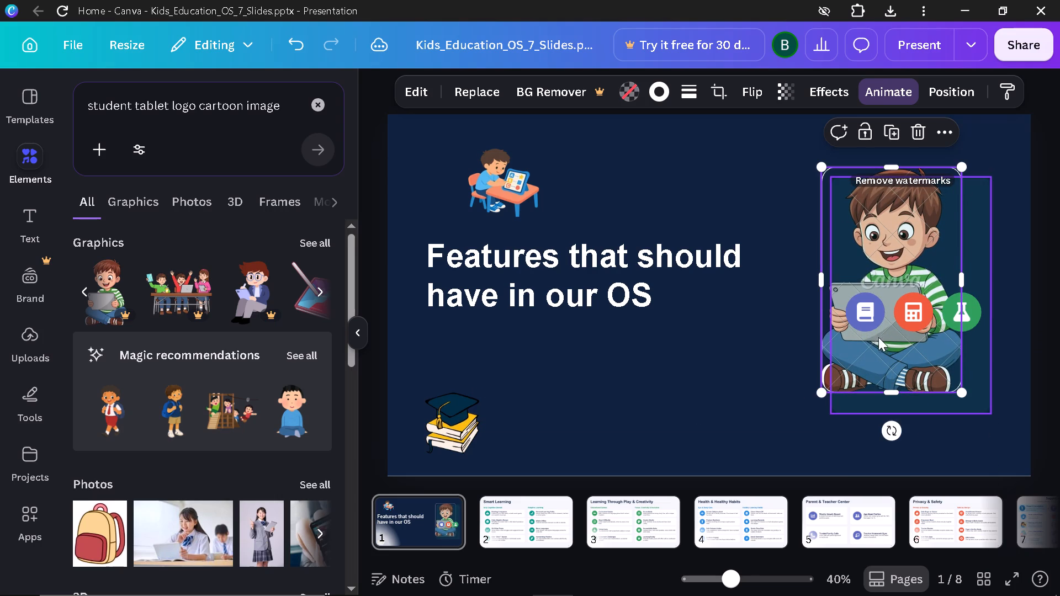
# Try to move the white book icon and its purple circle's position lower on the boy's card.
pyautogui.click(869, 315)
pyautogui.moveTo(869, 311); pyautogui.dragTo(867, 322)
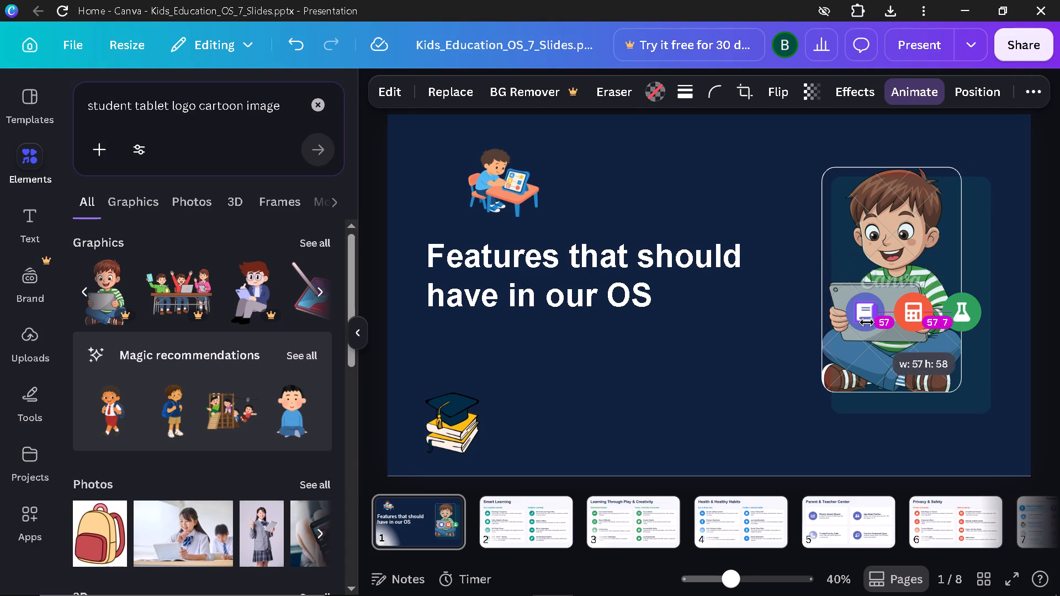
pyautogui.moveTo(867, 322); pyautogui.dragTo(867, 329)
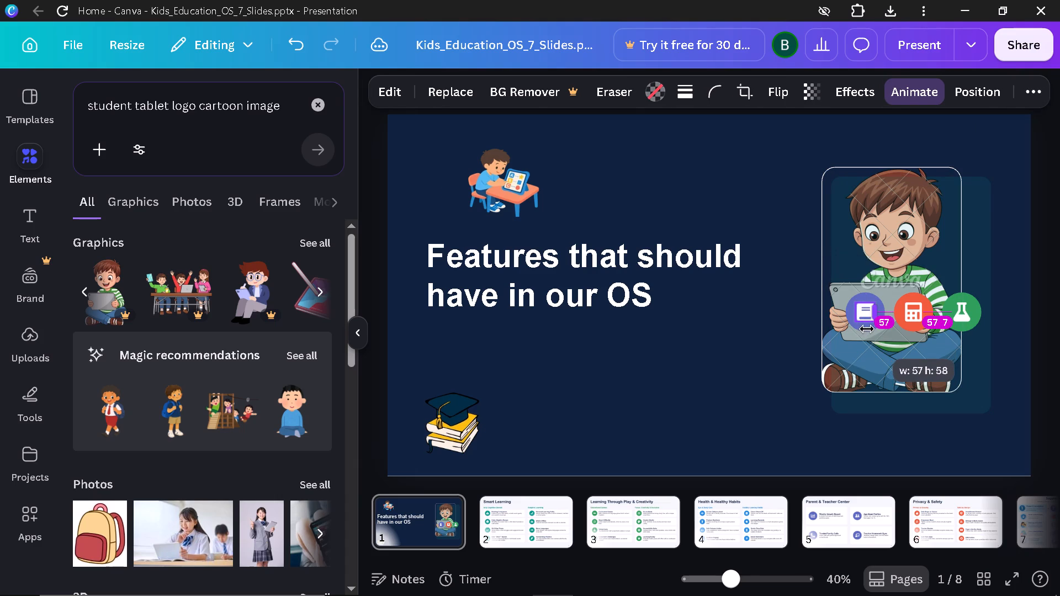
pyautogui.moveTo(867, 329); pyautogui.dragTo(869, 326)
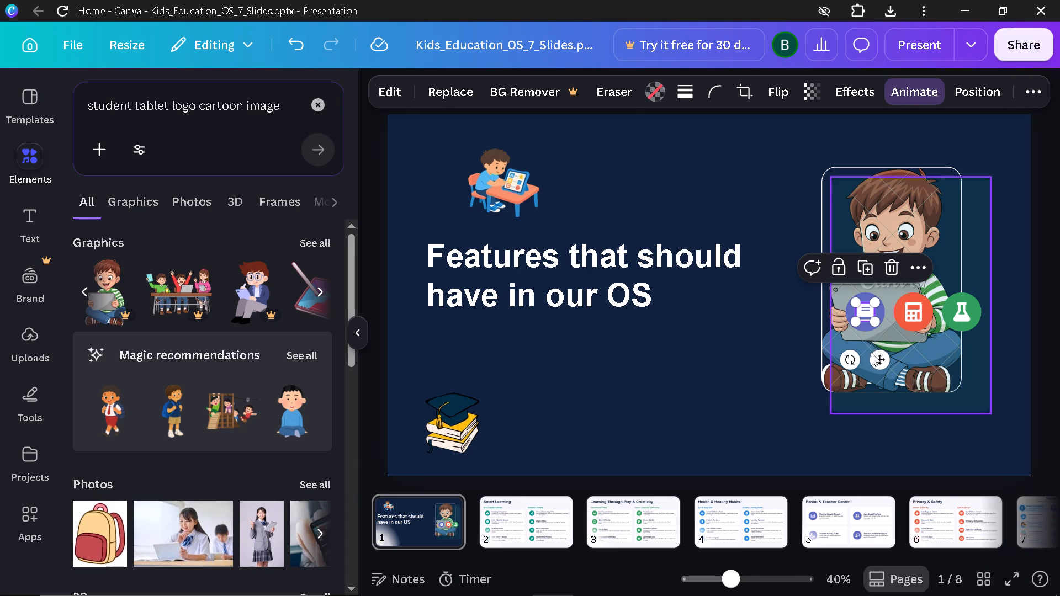
# Undo the recent edits back through the bar deletions, and redo the two bar deletions and the card's first resize, leaving out its last narrowing.
pyautogui.hotkey('ctrl', 'z')
pyautogui.hotkey('ctrl', 'z')
pyautogui.hotkey('ctrl', 'z')
pyautogui.hotkey('ctrl', 'z')
pyautogui.hotkey('ctrl', 'z')
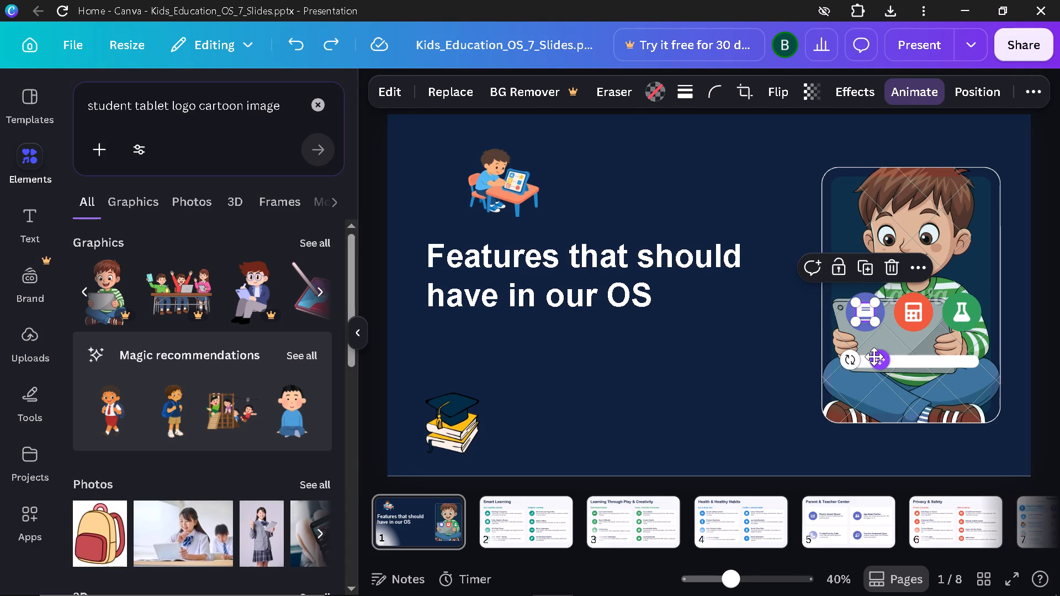
pyautogui.hotkey('ctrl', 'z')
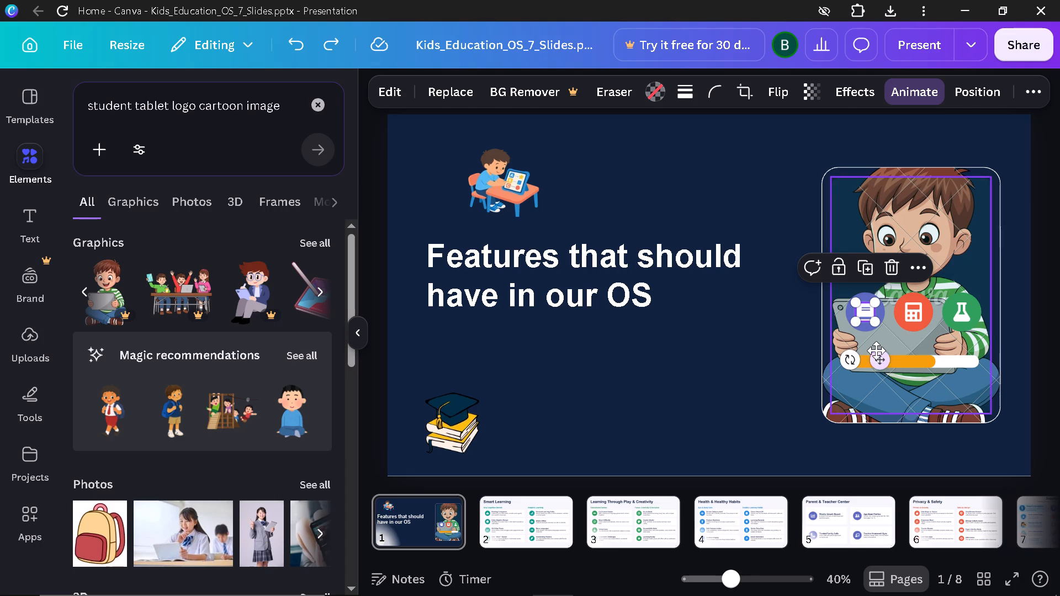
pyautogui.hotkey('ctrl', 'y')
pyautogui.hotkey('ctrl', 'y')
pyautogui.hotkey('ctrl', 'y')
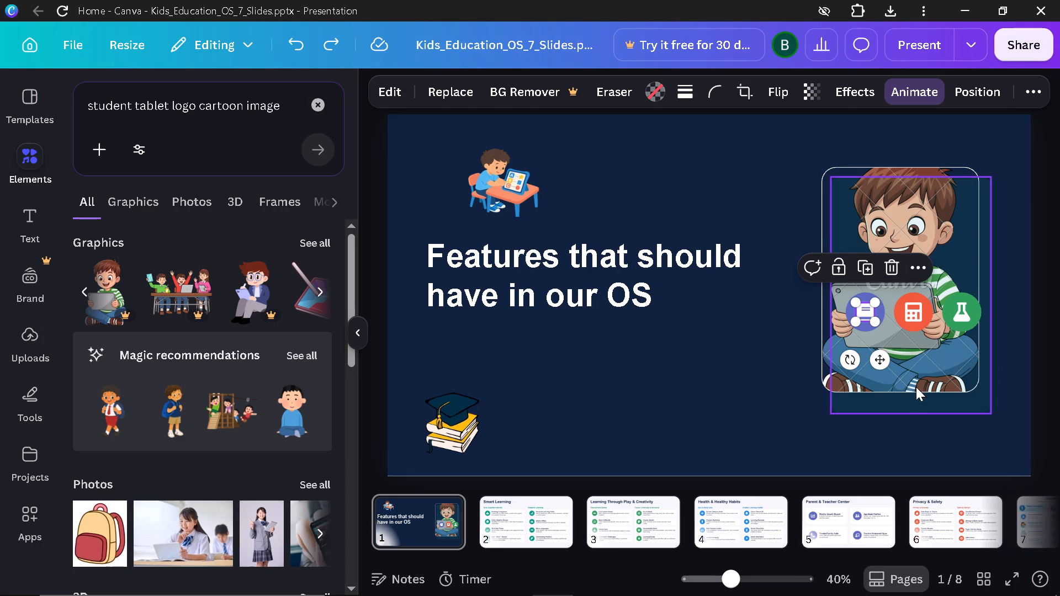
# Extend the bottom edge of the boy's rounded card so it measures about 471 wide by 765 high.
pyautogui.click(915, 391)
pyautogui.click(774, 363)
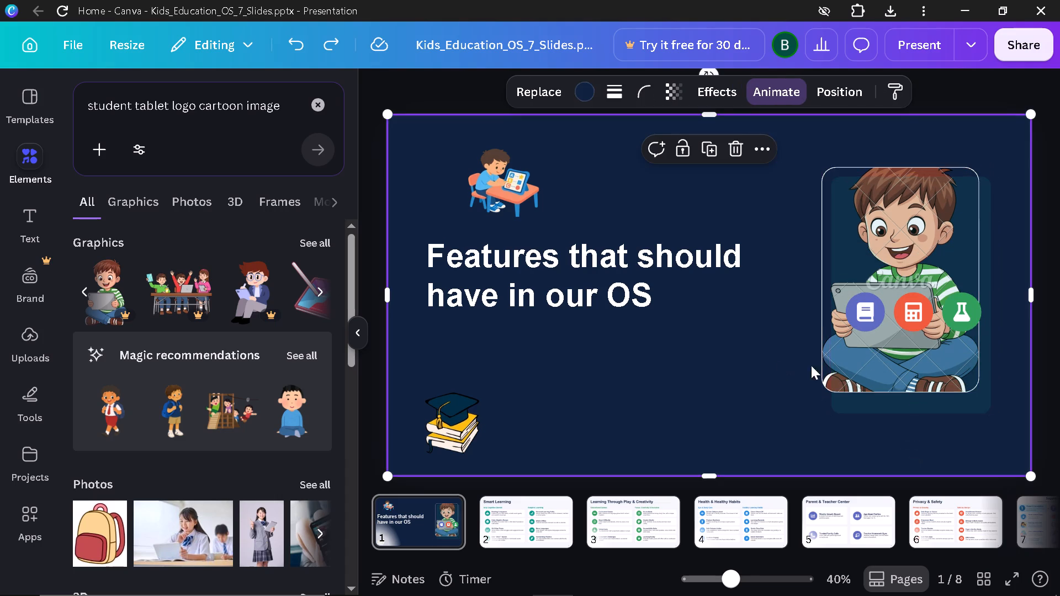
pyautogui.click(851, 361)
pyautogui.click(815, 363)
pyautogui.click(827, 361)
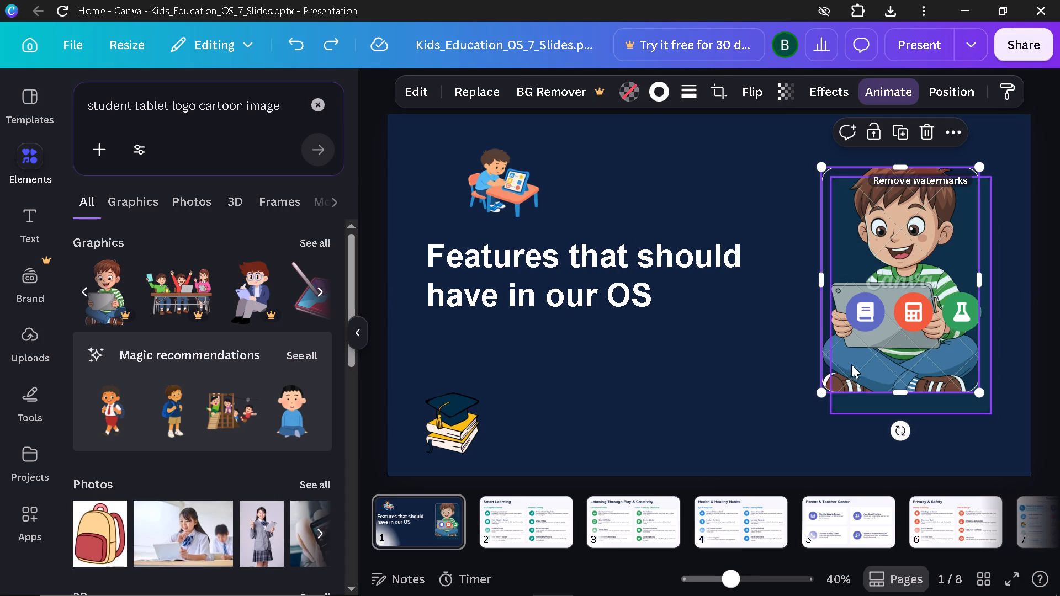
pyautogui.click(815, 363)
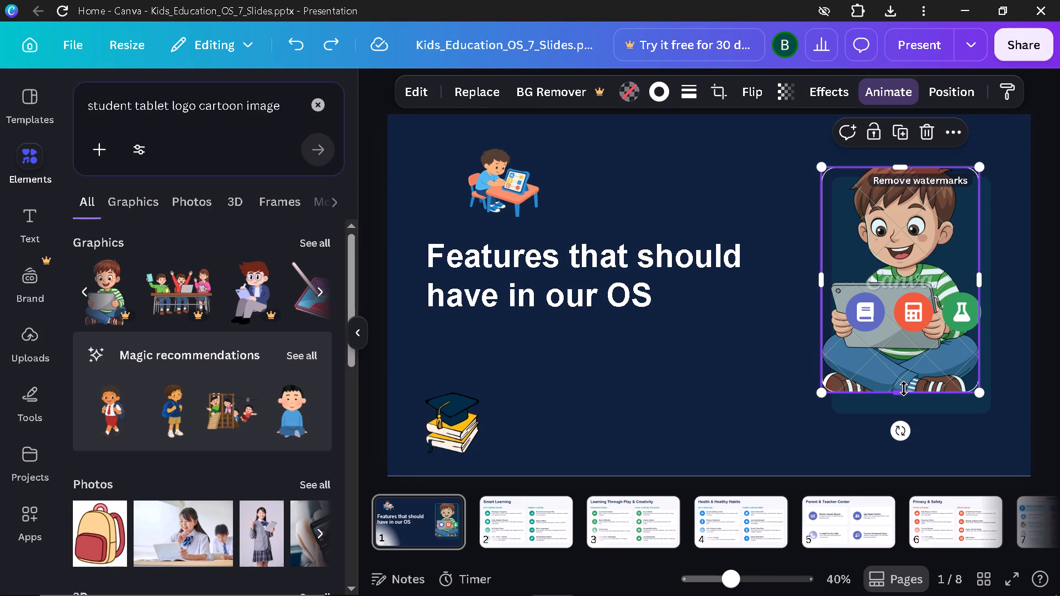
pyautogui.moveTo(904, 389); pyautogui.dragTo(905, 419)
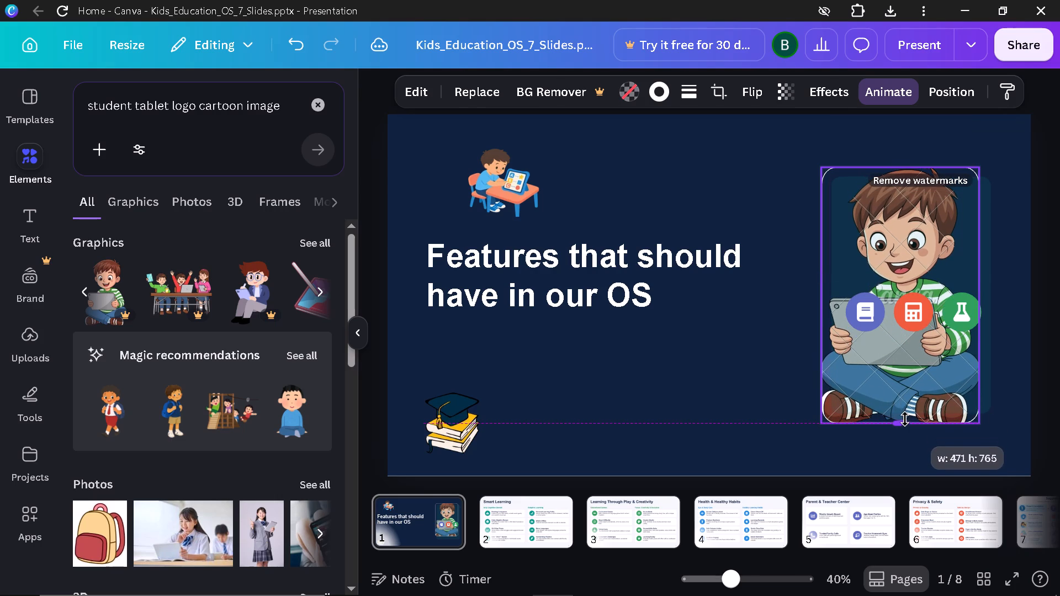
pyautogui.moveTo(905, 419); pyautogui.dragTo(907, 422)
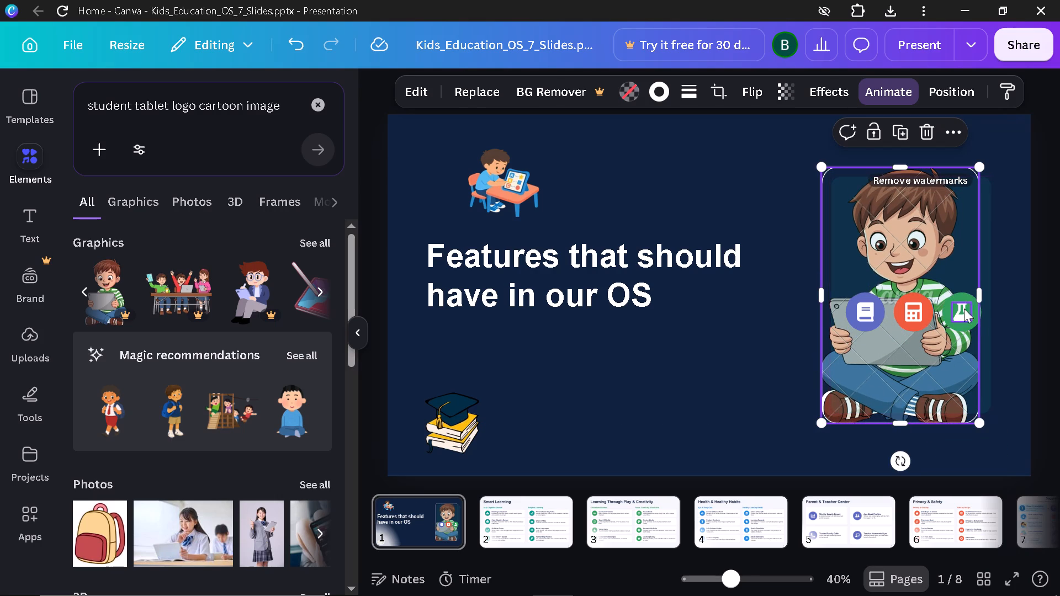
# Move the green circle from behind the flask icon down onto the boy's crossed legs.
pyautogui.click(759, 341)
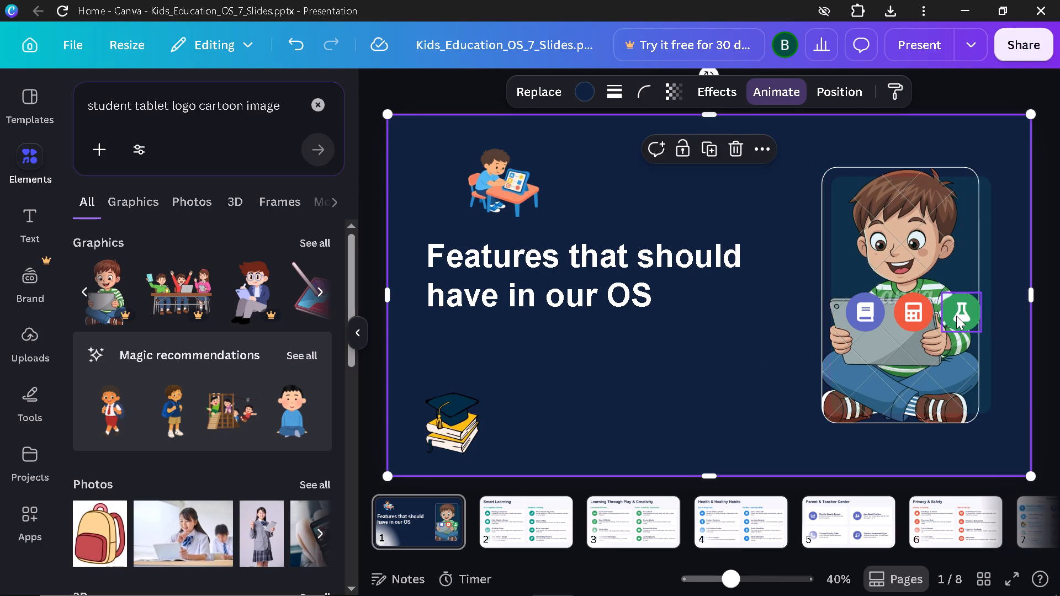
pyautogui.click(947, 315)
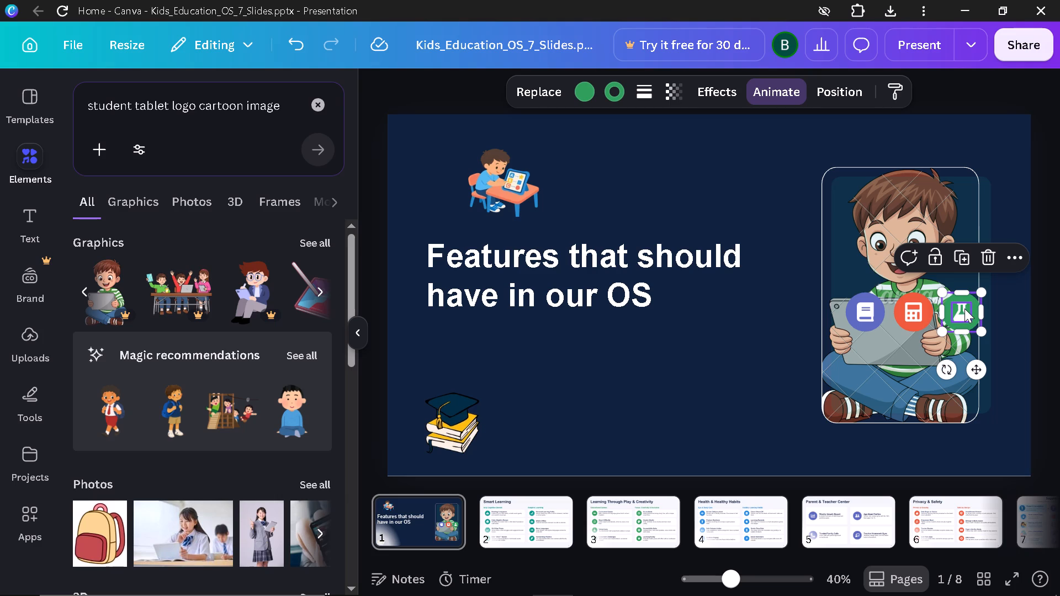
pyautogui.moveTo(958, 300); pyautogui.dragTo(956, 305)
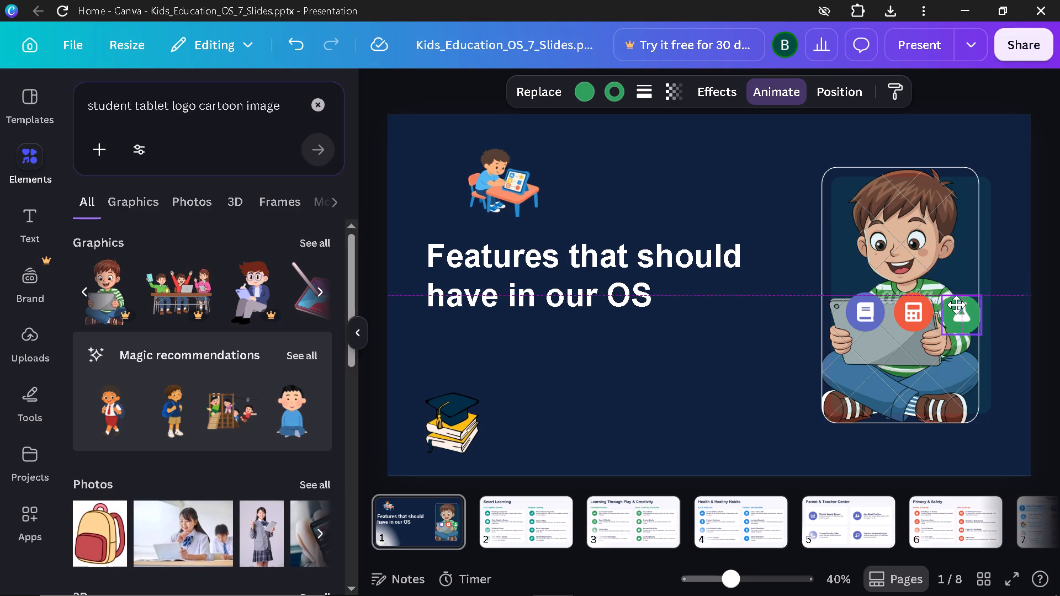
pyautogui.moveTo(956, 305); pyautogui.dragTo(945, 341)
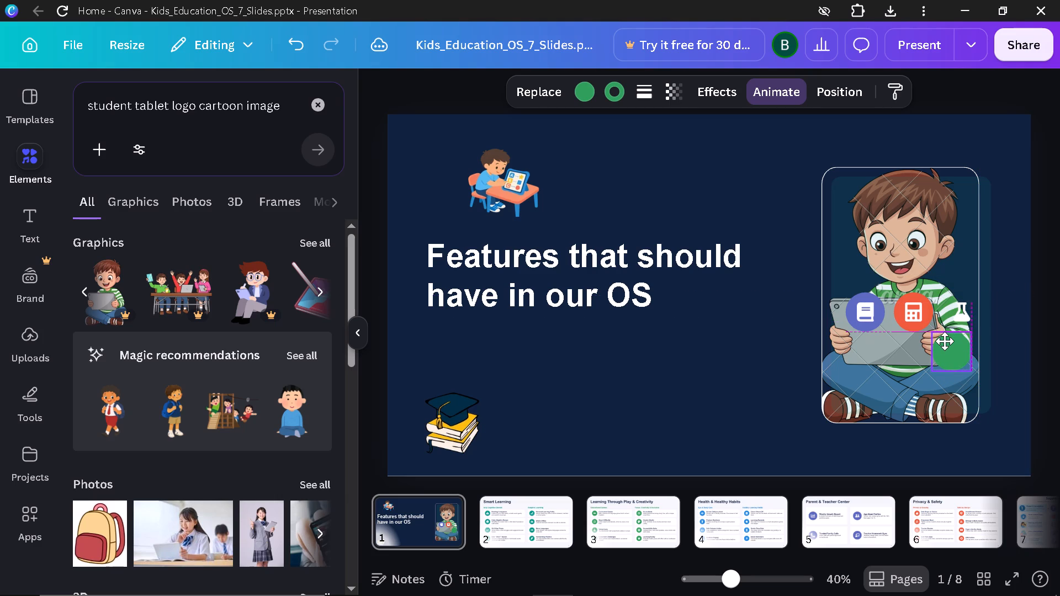
pyautogui.moveTo(945, 341); pyautogui.dragTo(948, 349)
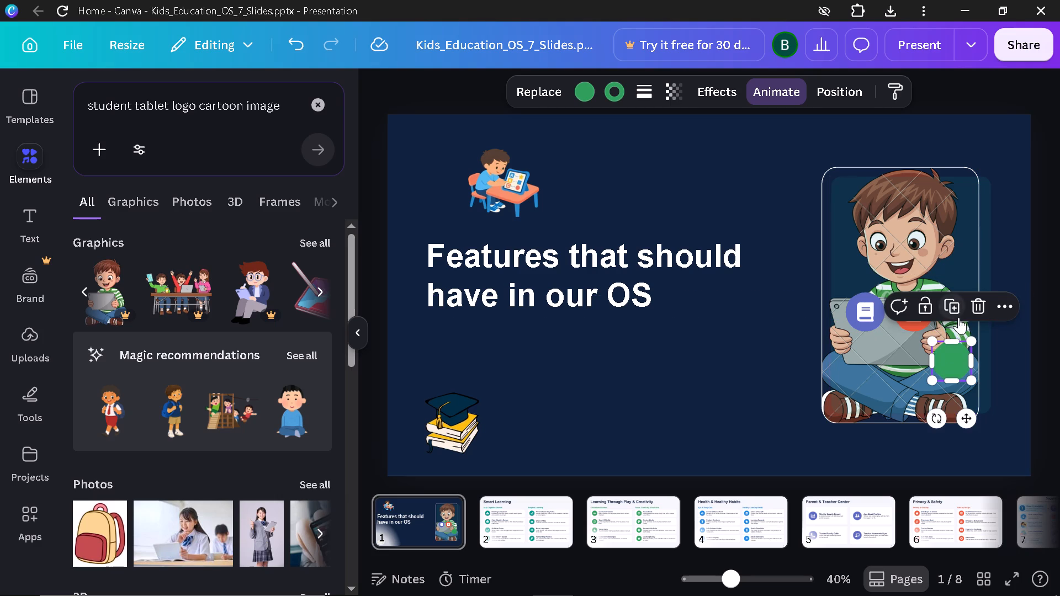
# Move the orange circle from behind the calculator icon down beside the green circle, leaving a small gap between them.
pyautogui.click(886, 353)
pyautogui.click(897, 324)
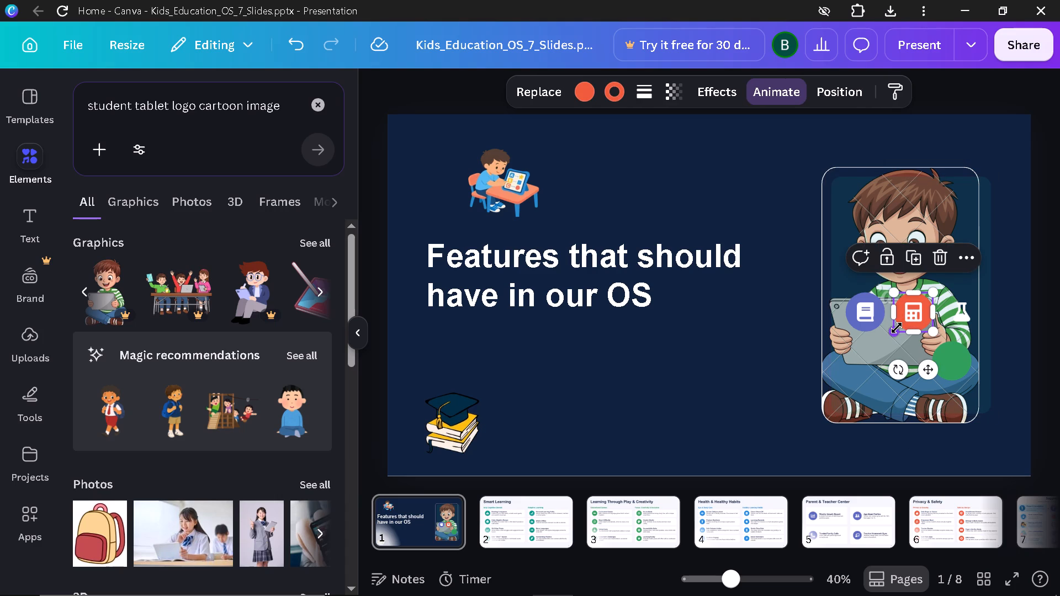
pyautogui.click(923, 300)
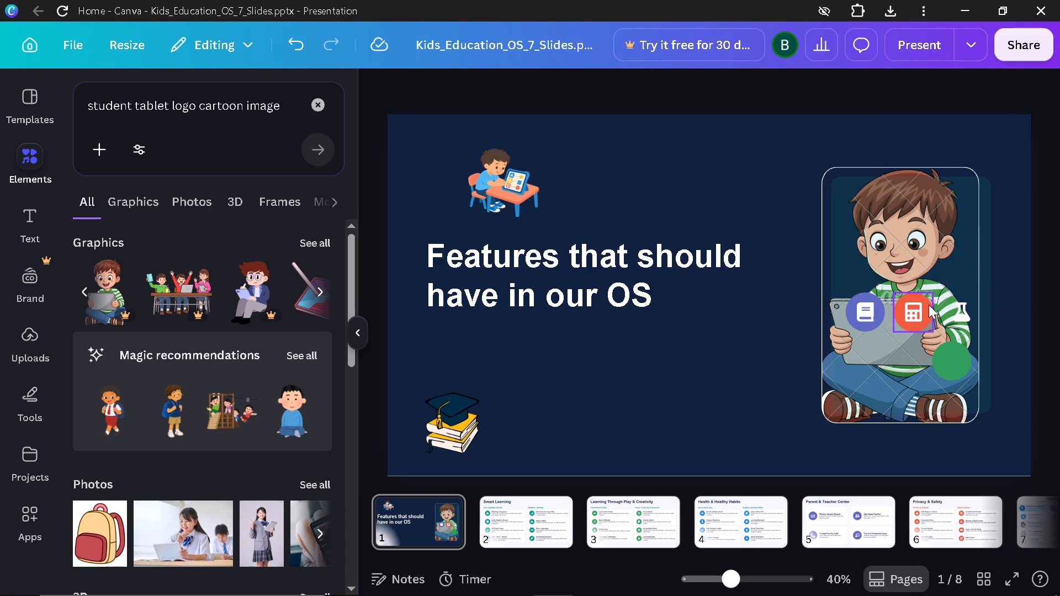
pyautogui.click(929, 305)
pyautogui.moveTo(924, 306); pyautogui.dragTo(919, 340)
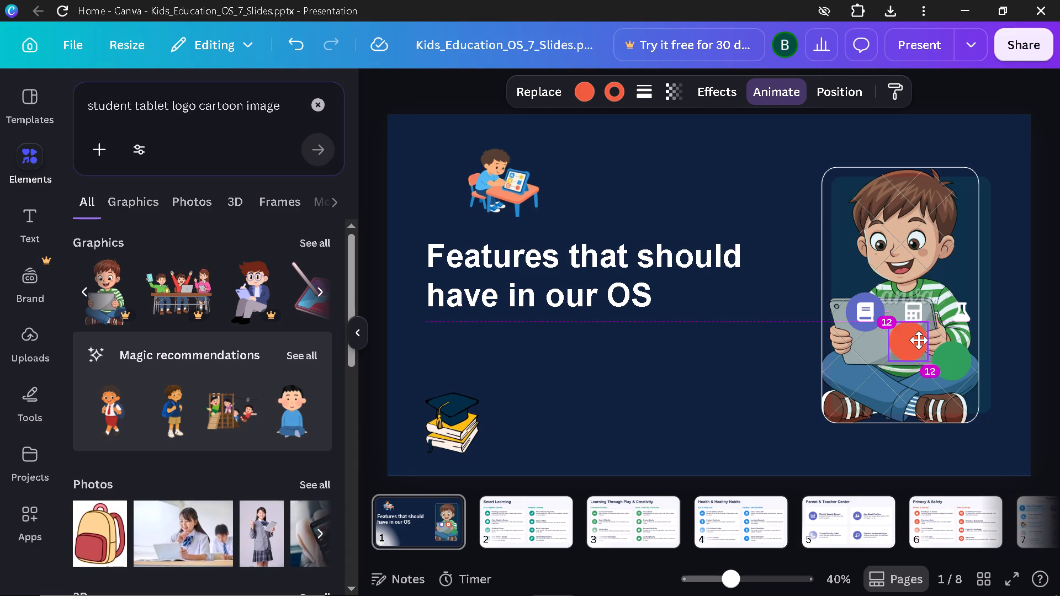
pyautogui.moveTo(919, 340); pyautogui.dragTo(921, 352)
pyautogui.click(949, 353)
pyautogui.click(952, 356)
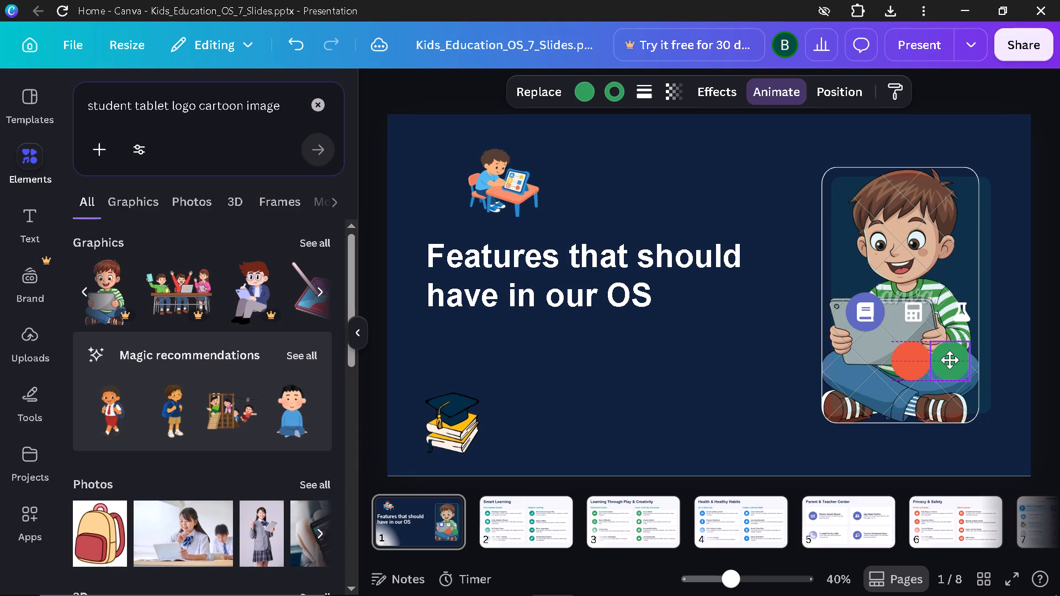
pyautogui.click(915, 359)
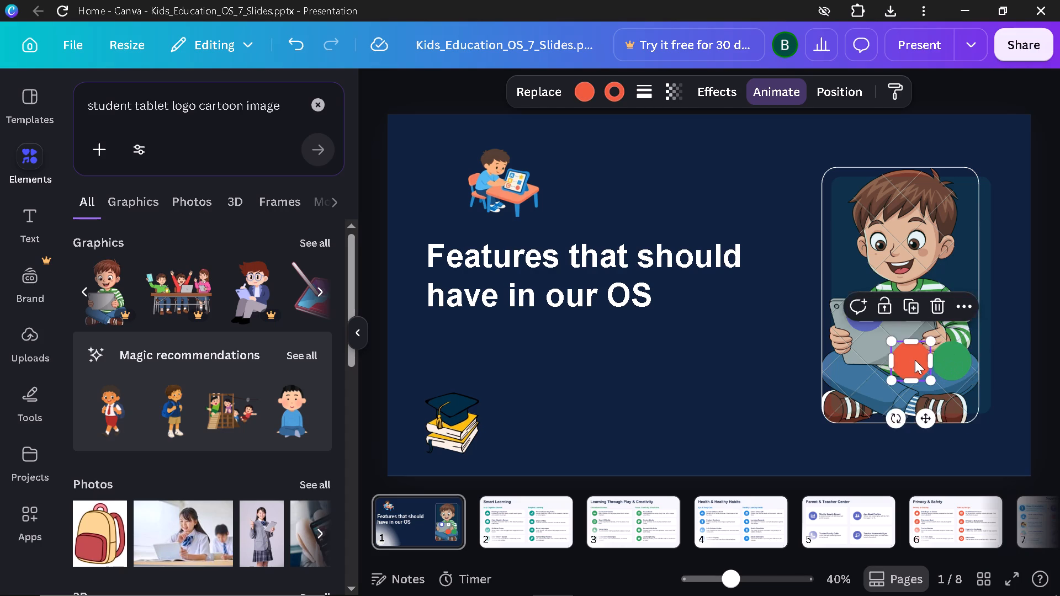
# Move the purple circle down to the boy's legs and align all three circles in an evenly spaced row just below the tablet.
pyautogui.click(860, 325)
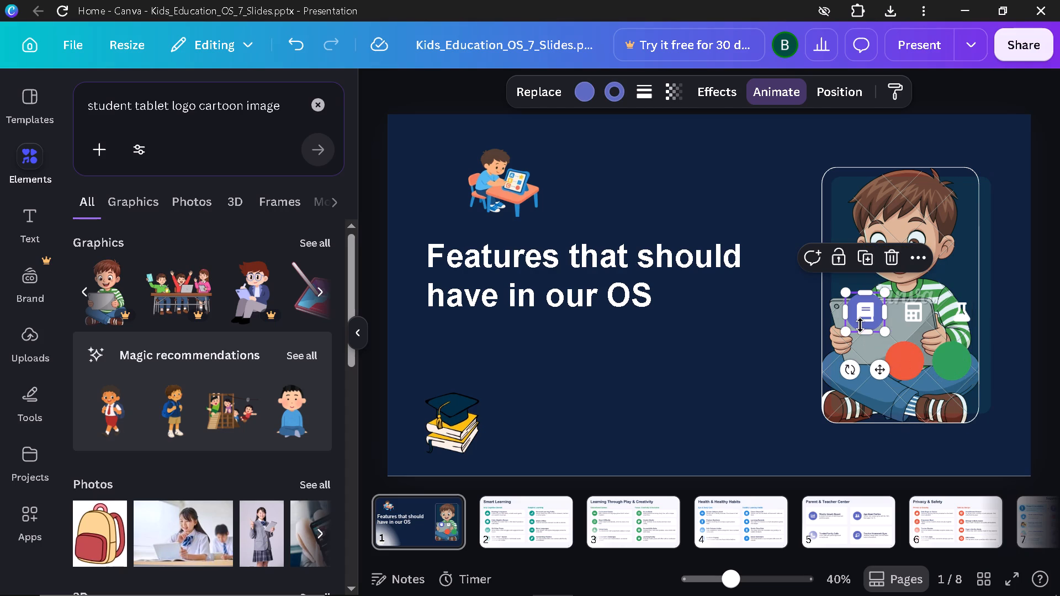
pyautogui.moveTo(862, 322); pyautogui.dragTo(855, 371)
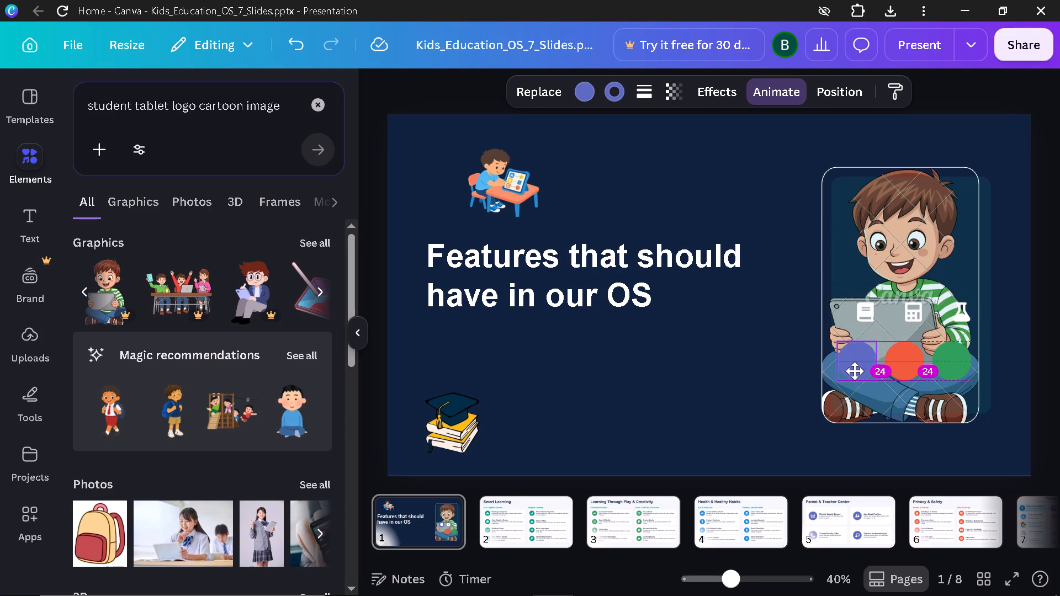
pyautogui.moveTo(855, 371); pyautogui.dragTo(851, 377)
pyautogui.click(898, 355)
pyautogui.moveTo(899, 358); pyautogui.dragTo(902, 375)
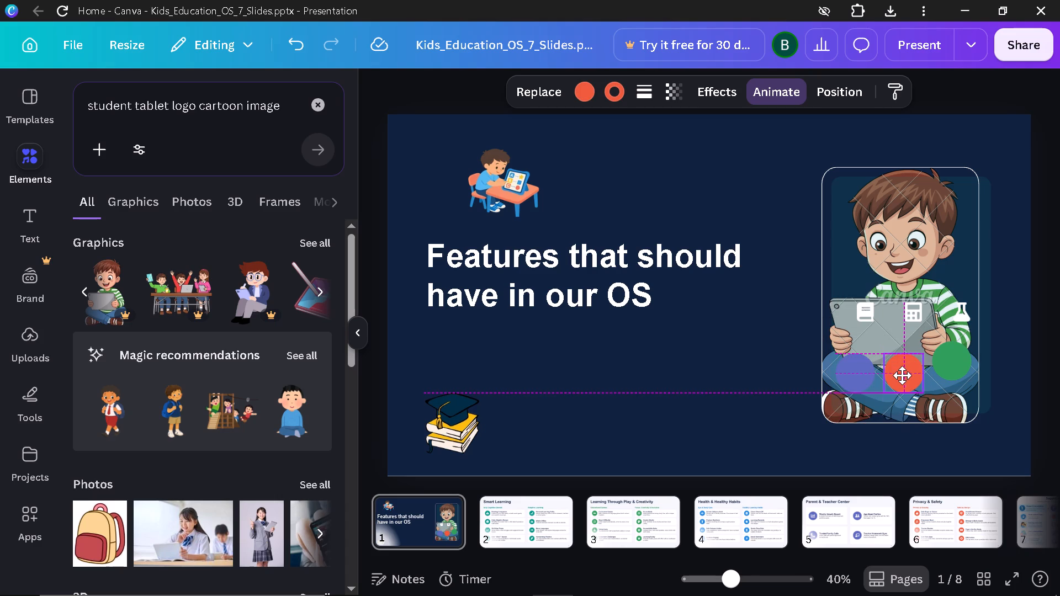
pyautogui.moveTo(902, 375); pyautogui.dragTo(902, 371)
pyautogui.moveTo(956, 352); pyautogui.dragTo(956, 365)
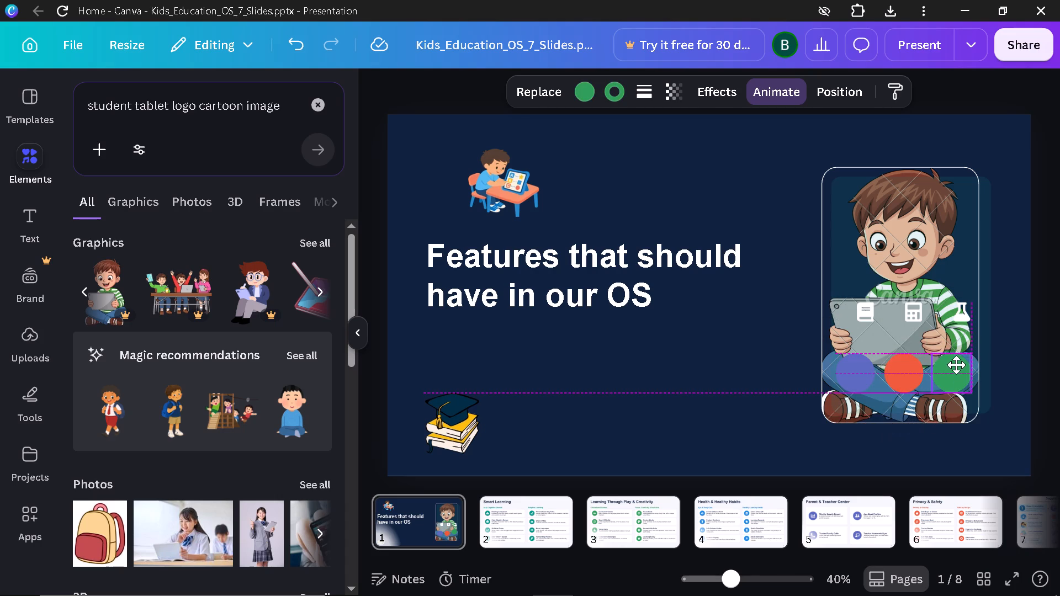
pyautogui.moveTo(956, 365); pyautogui.dragTo(956, 365)
# Move the white book icon onto the center of the purple circle.
pyautogui.click(863, 311)
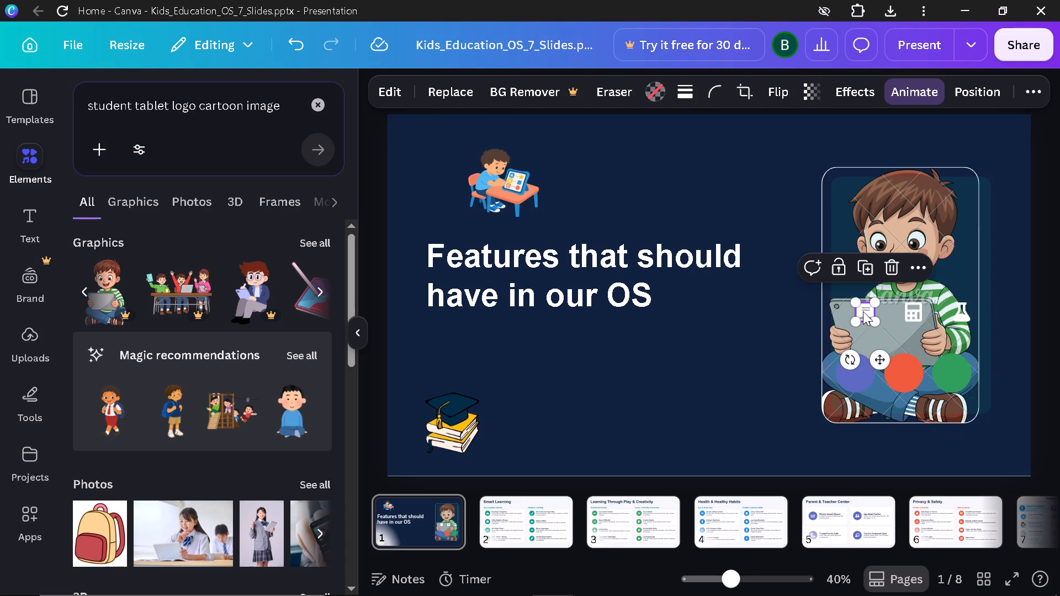
pyautogui.moveTo(863, 311); pyautogui.dragTo(854, 372)
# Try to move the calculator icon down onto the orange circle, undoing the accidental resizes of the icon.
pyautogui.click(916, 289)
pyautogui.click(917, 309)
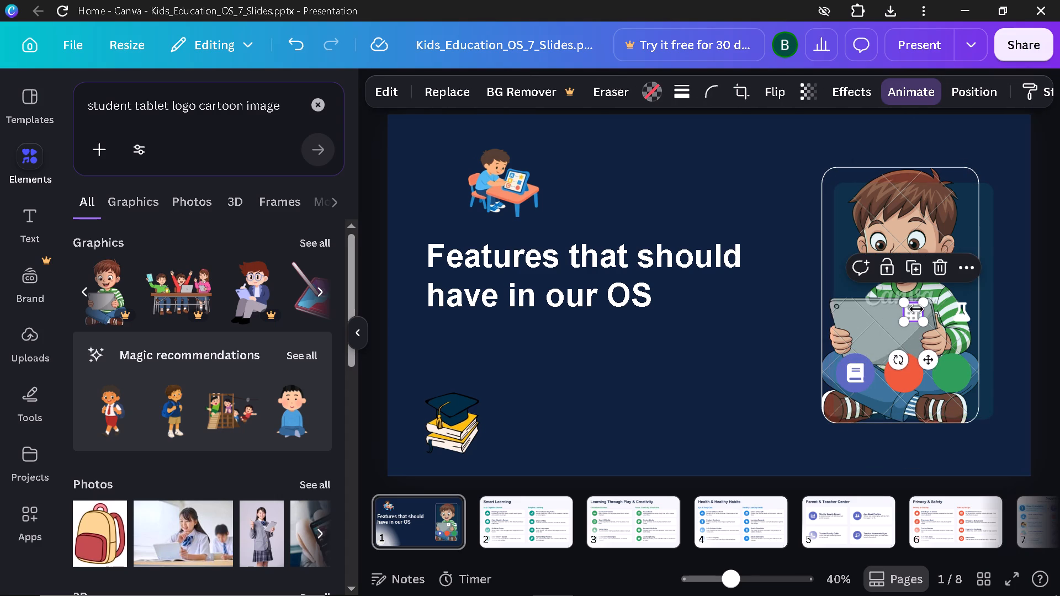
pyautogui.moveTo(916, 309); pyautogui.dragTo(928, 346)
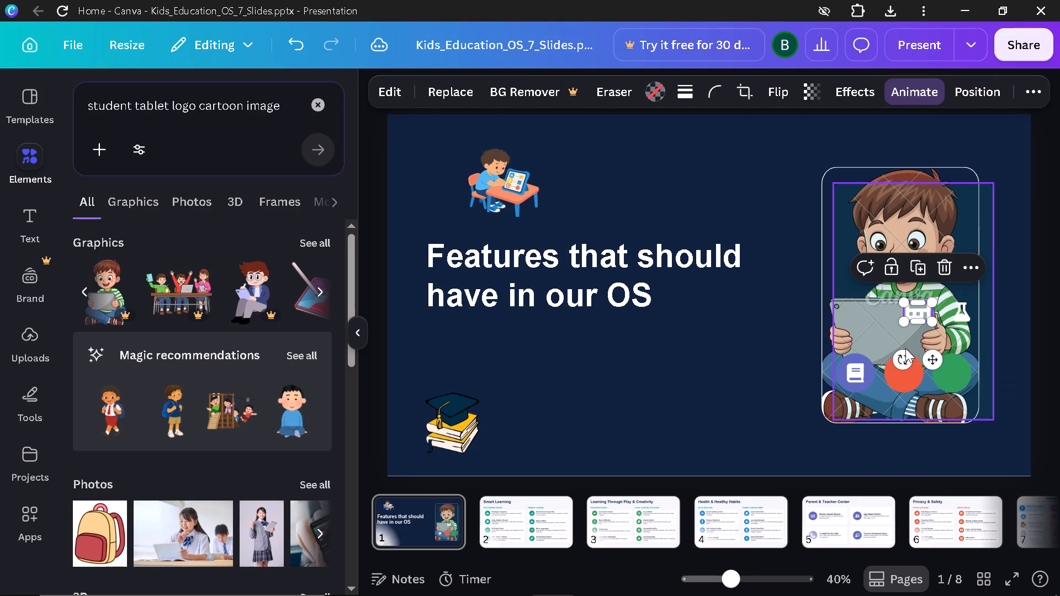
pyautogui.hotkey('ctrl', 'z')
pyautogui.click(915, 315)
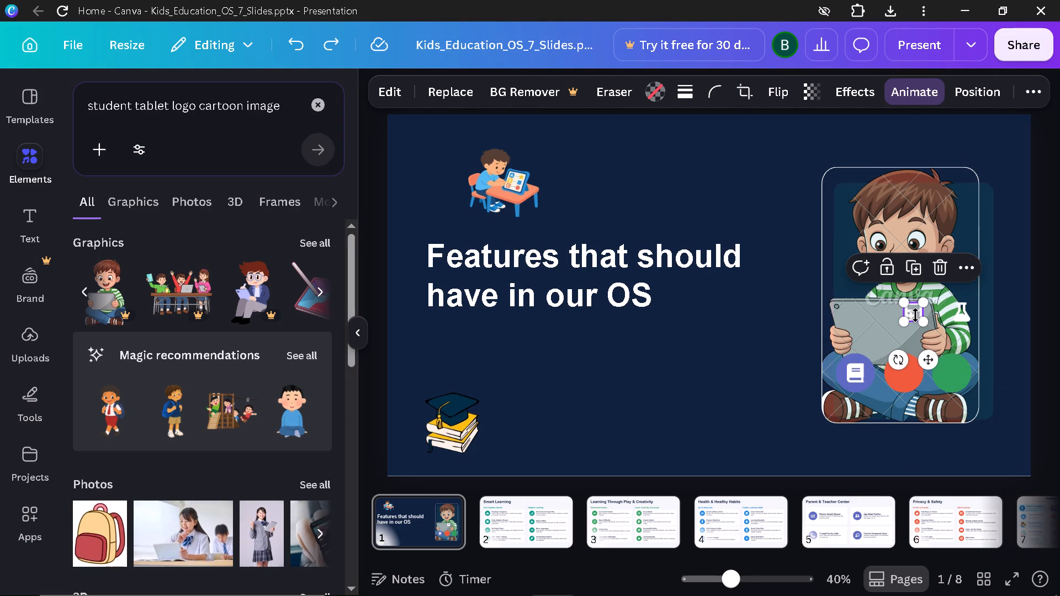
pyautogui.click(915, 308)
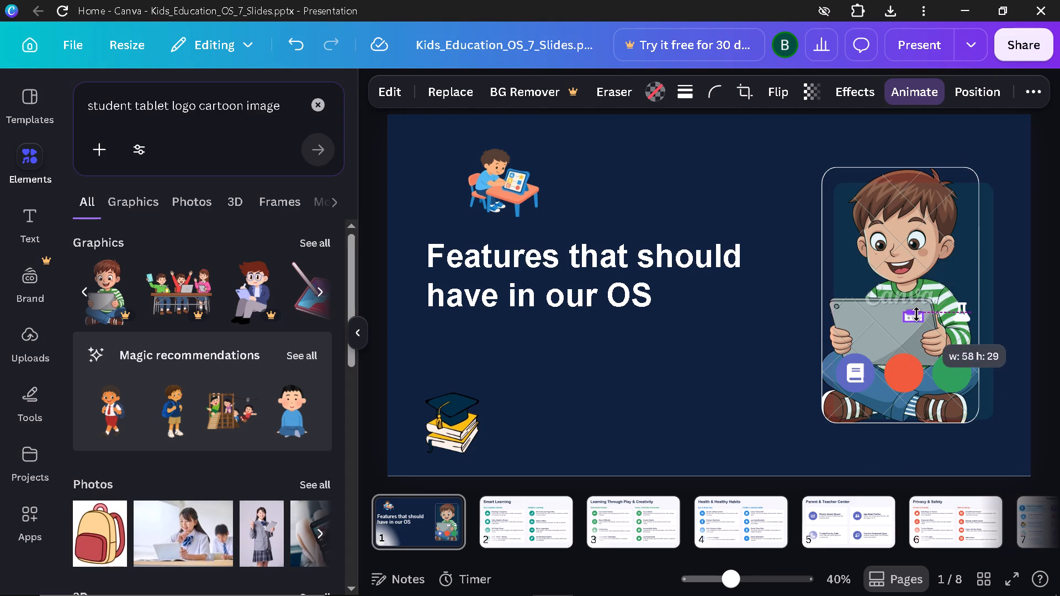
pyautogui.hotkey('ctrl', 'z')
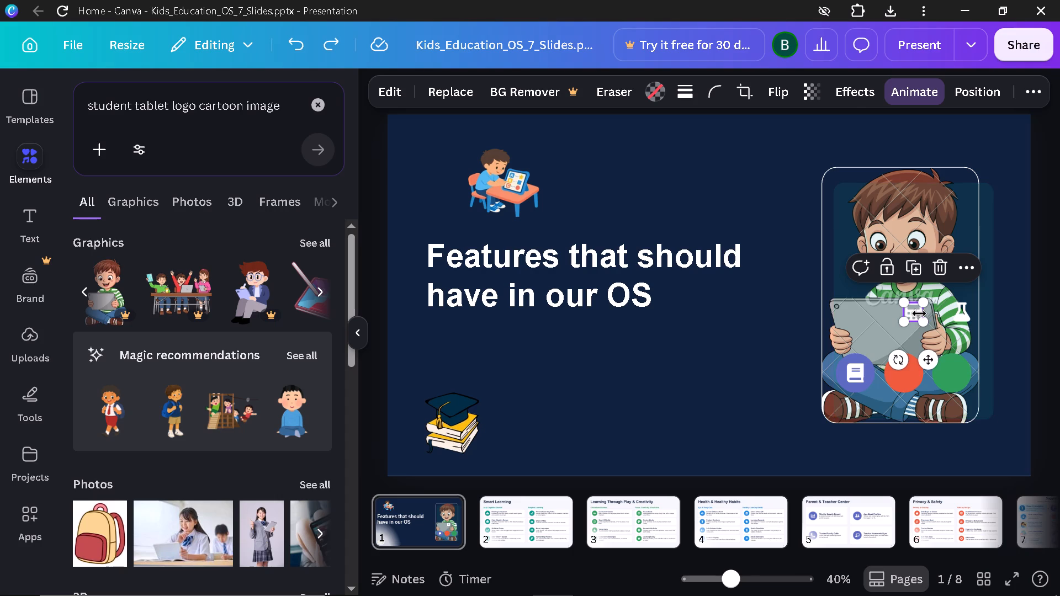
# Move the white calculator icon onto the orange circle.
pyautogui.click(911, 311)
pyautogui.moveTo(911, 312); pyautogui.dragTo(911, 320)
pyautogui.moveTo(911, 320); pyautogui.dragTo(900, 374)
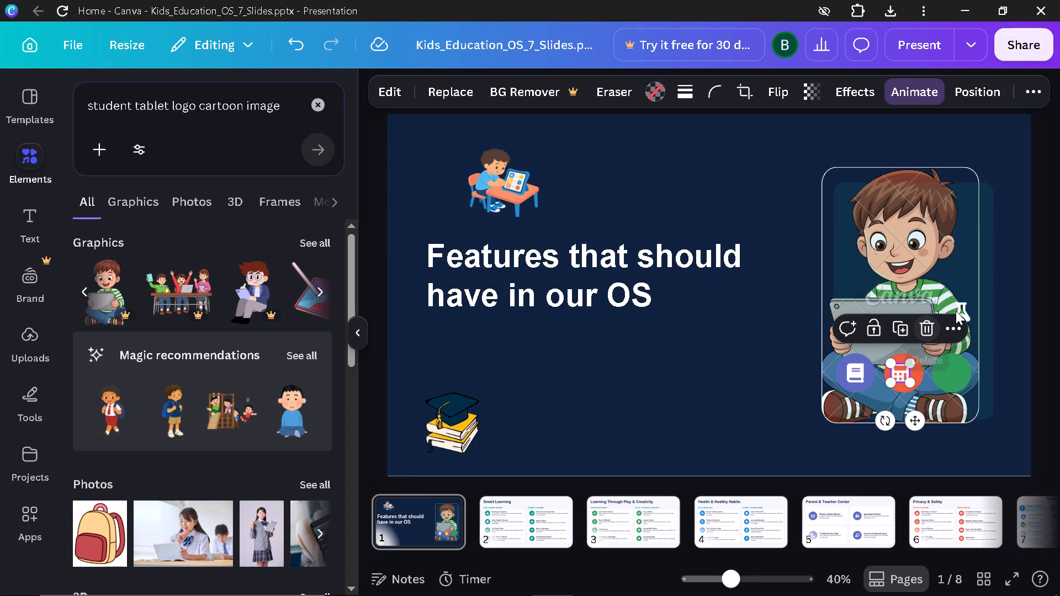
# Move the white flask icon onto the green circle, level with the book and calculator icons.
pyautogui.click(960, 290)
pyautogui.click(961, 309)
pyautogui.moveTo(962, 311); pyautogui.dragTo(964, 313)
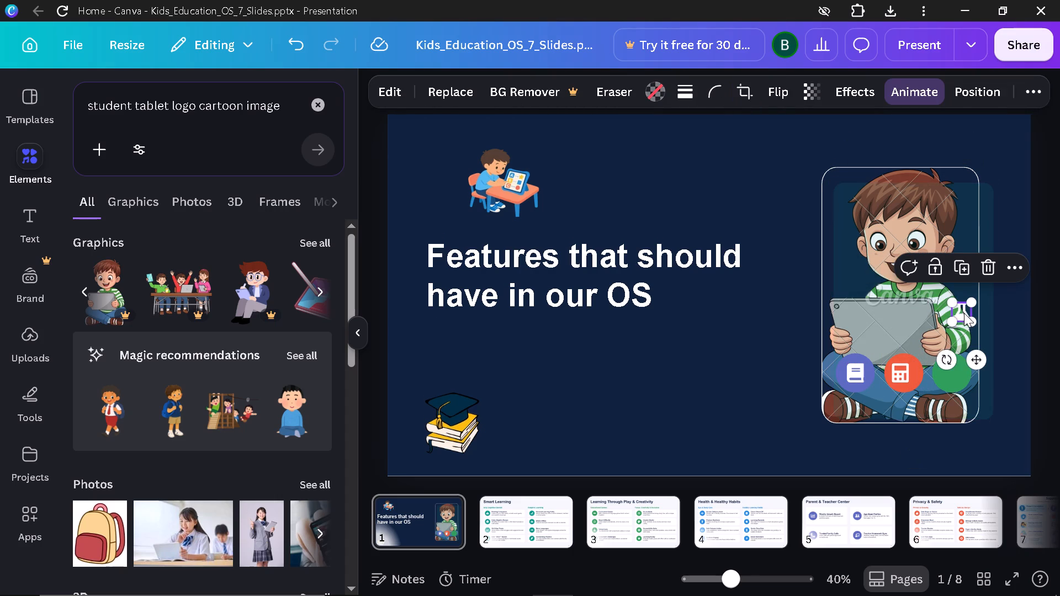
pyautogui.moveTo(964, 313); pyautogui.dragTo(955, 369)
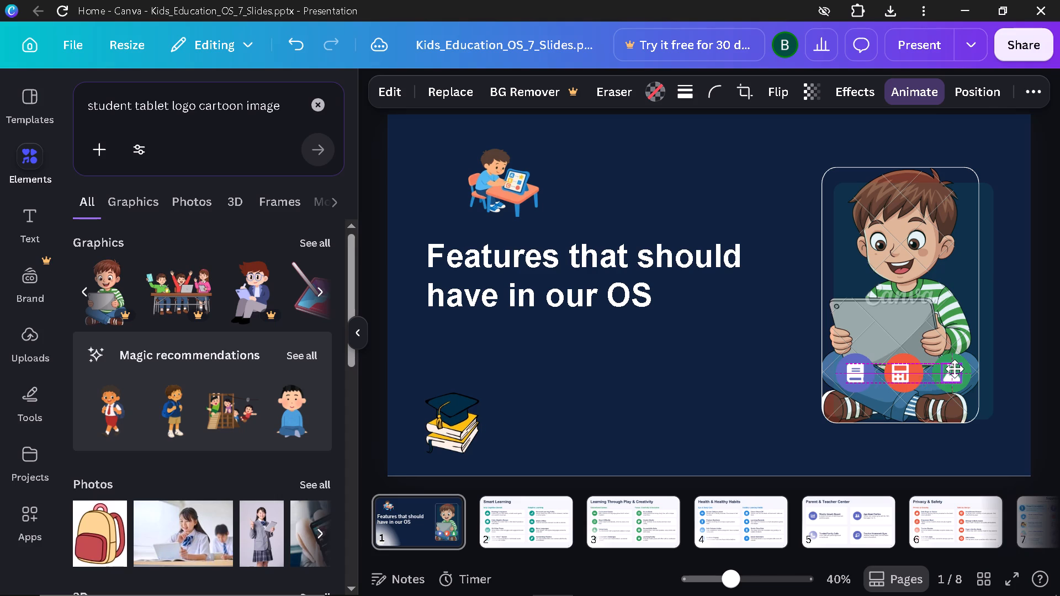
# Nudge the white flask icon onto the center of the green circle.
pyautogui.moveTo(955, 369); pyautogui.dragTo(952, 369)
pyautogui.moveTo(952, 369); pyautogui.dragTo(952, 368)
# Delete the teal rectangle behind the boy's picture on page 1.
pyautogui.click(961, 265)
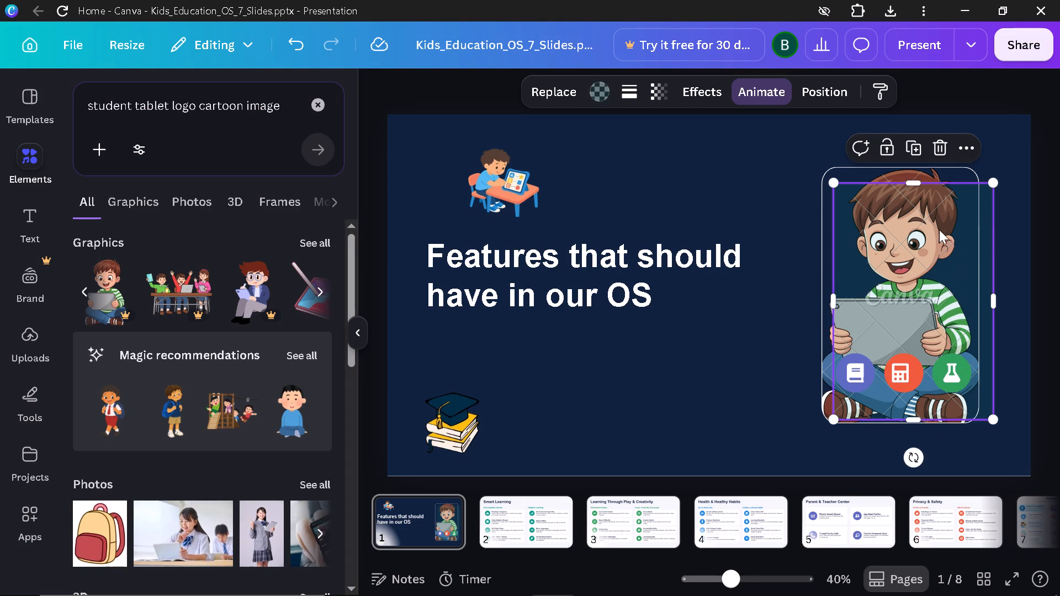
pyautogui.click(939, 147)
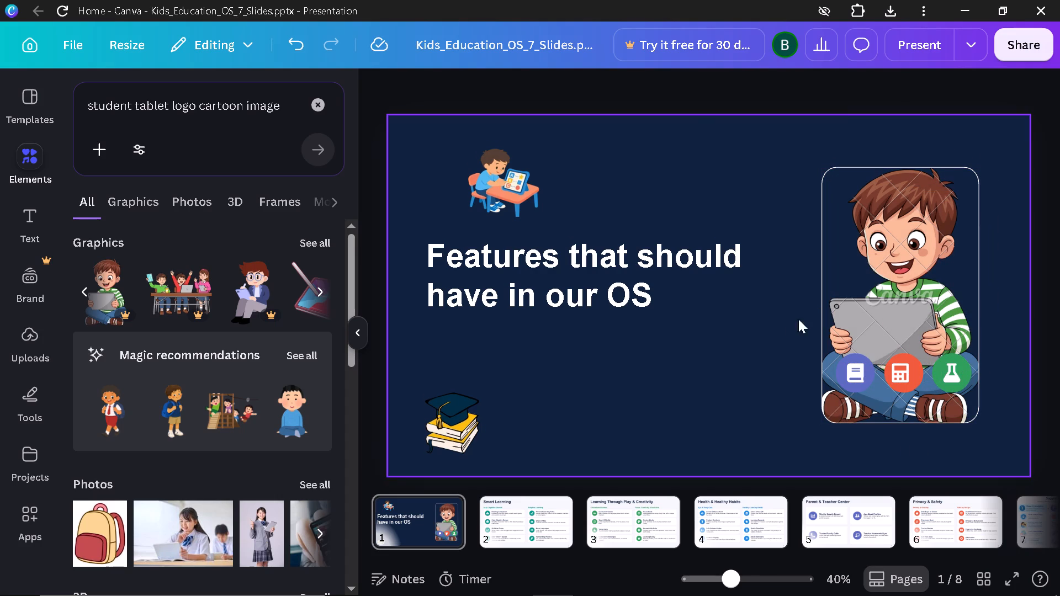
pyautogui.click(733, 360)
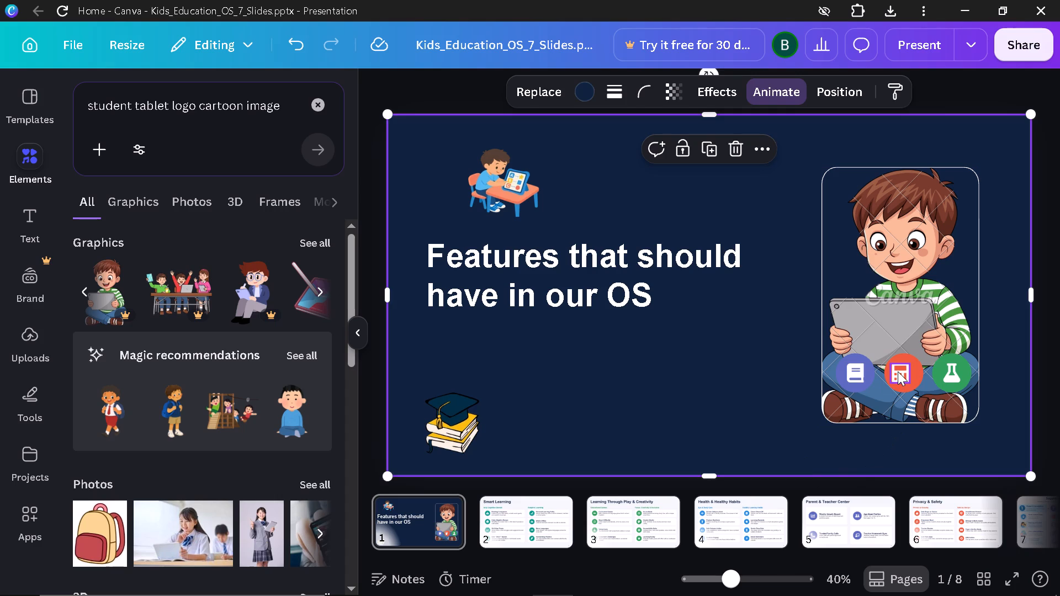
# Nudge the white calculator icon onto the center of the orange circle.
pyautogui.click(898, 371)
pyautogui.click(898, 371)
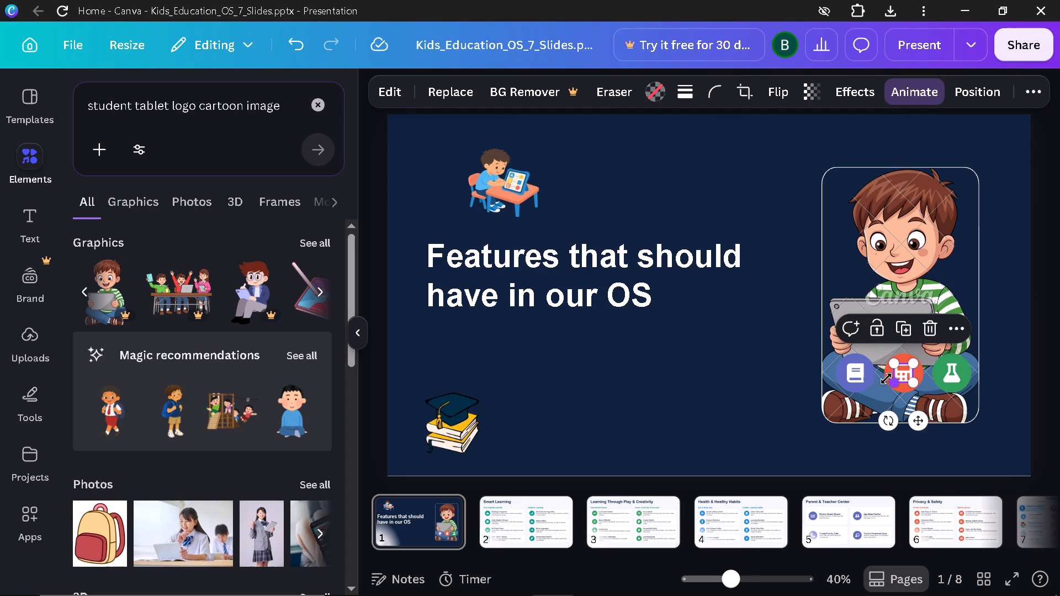
pyautogui.click(764, 386)
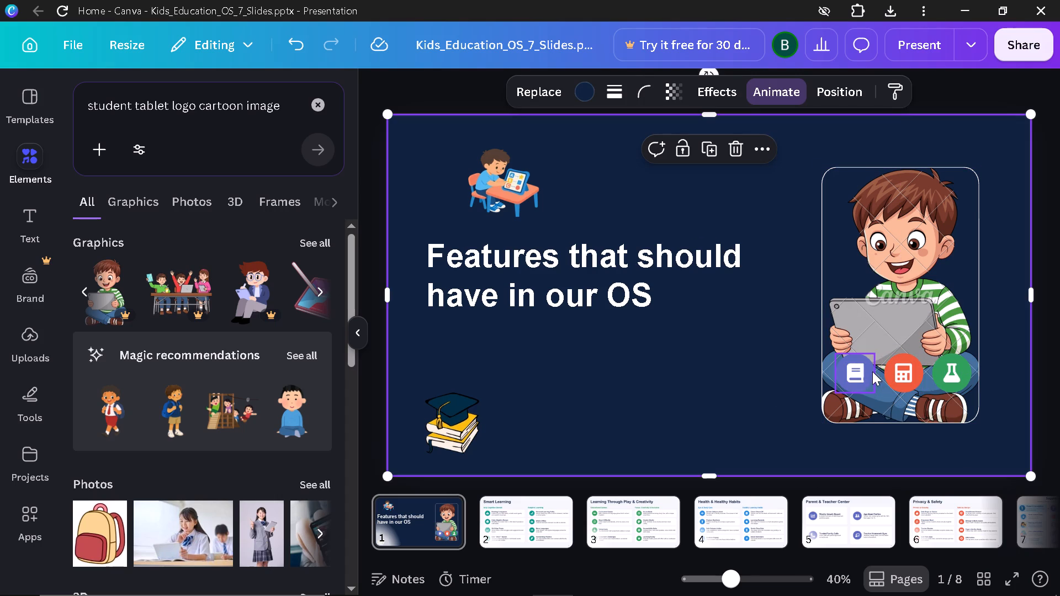
# Recolor the purple circle behind the book icon to Dark blue #0d3264.
pyautogui.click(870, 370)
pyautogui.click(911, 312)
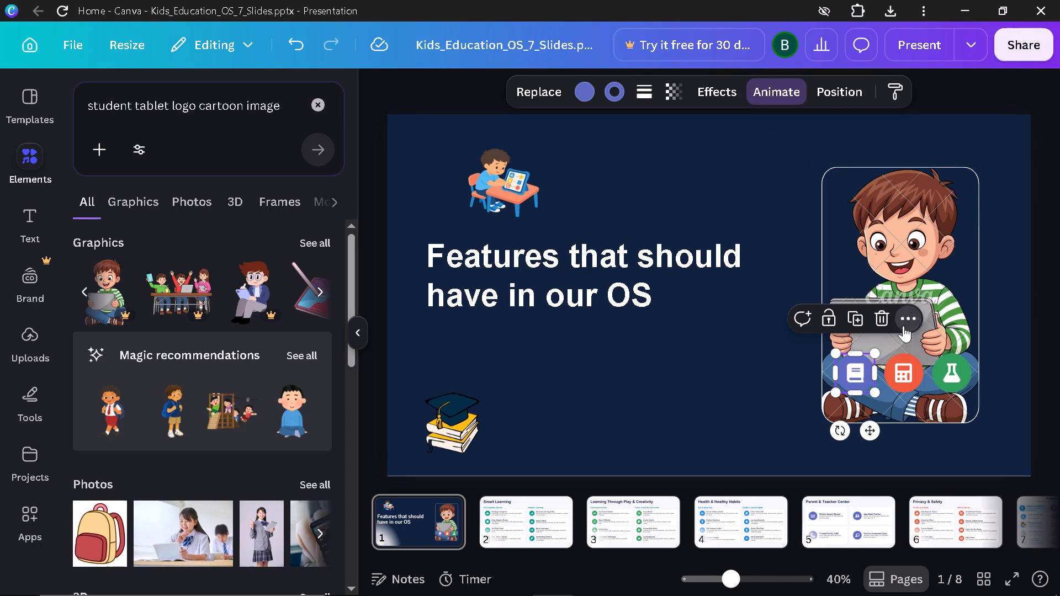
pyautogui.scroll(-3, 910, 236)
pyautogui.scroll(3, 911, 236)
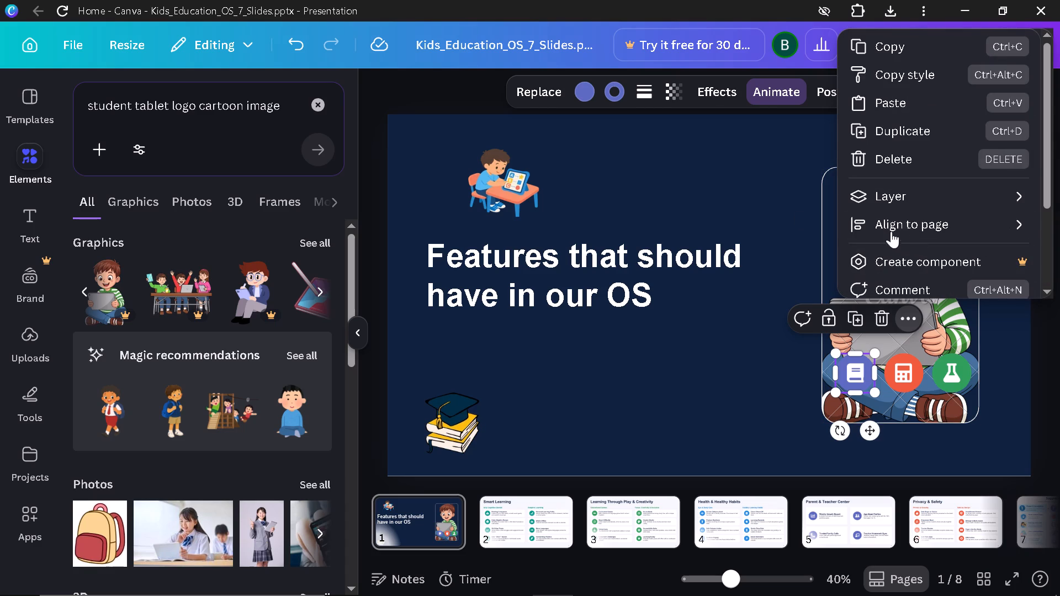
pyautogui.click(585, 90)
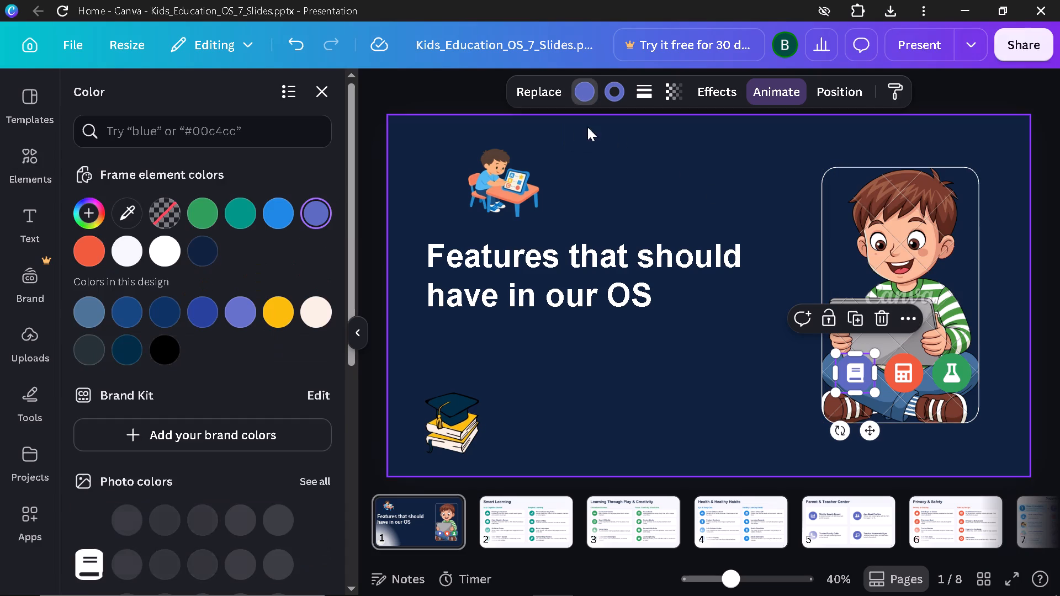
pyautogui.click(279, 209)
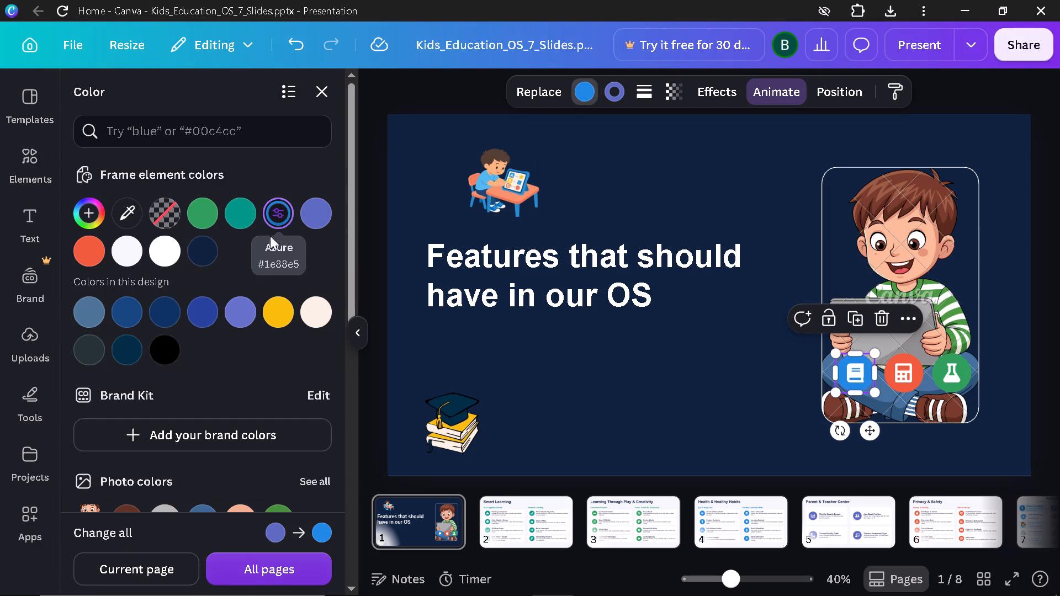
pyautogui.click(157, 310)
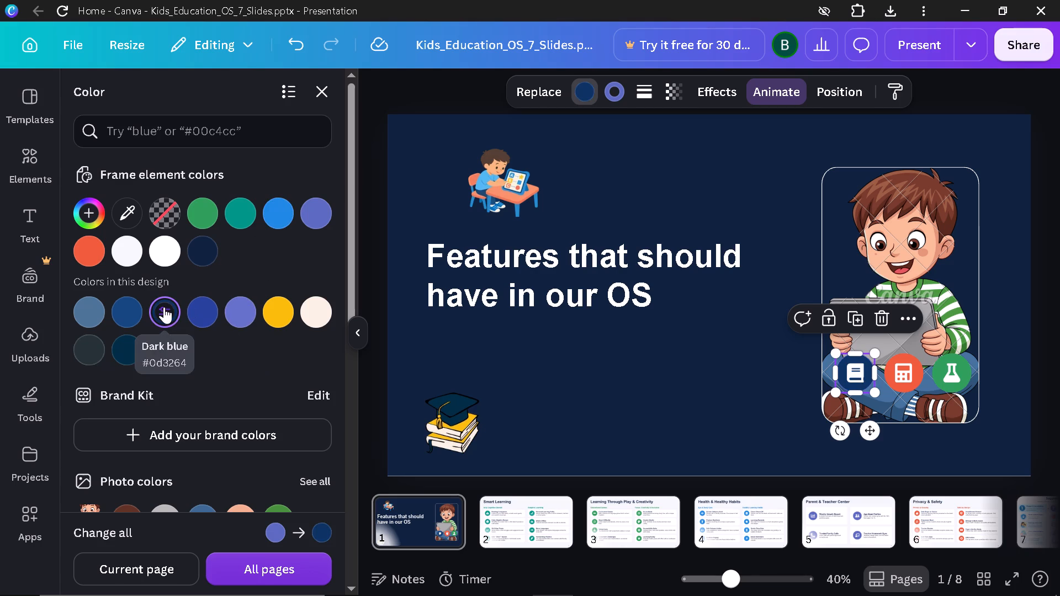
pyautogui.click(622, 358)
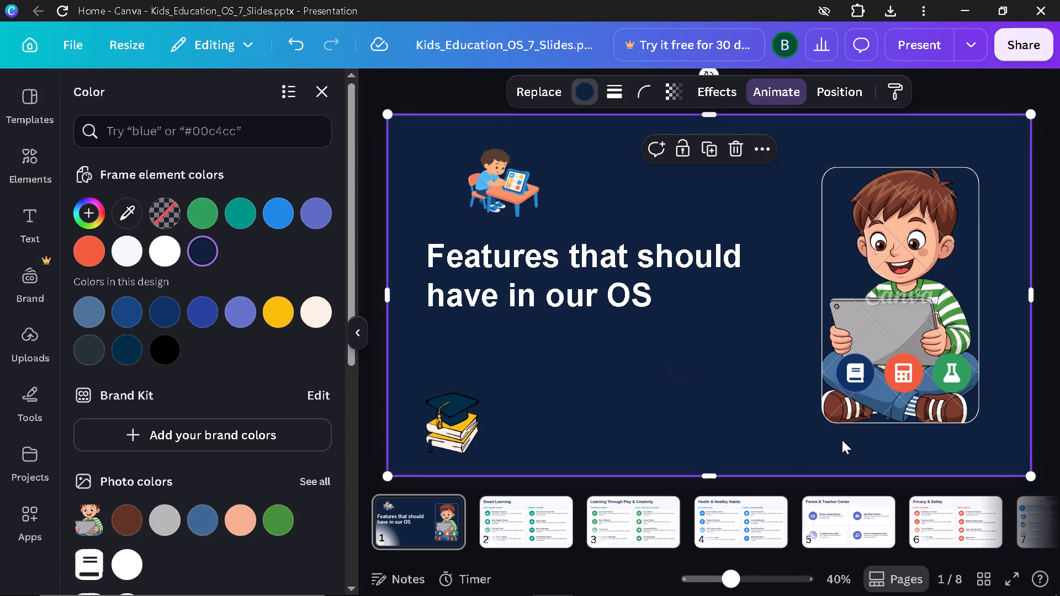
# Shorten the boy's picture frame slightly by raising its bottom edge.
pyautogui.click(897, 422)
pyautogui.moveTo(897, 422); pyautogui.dragTo(905, 422)
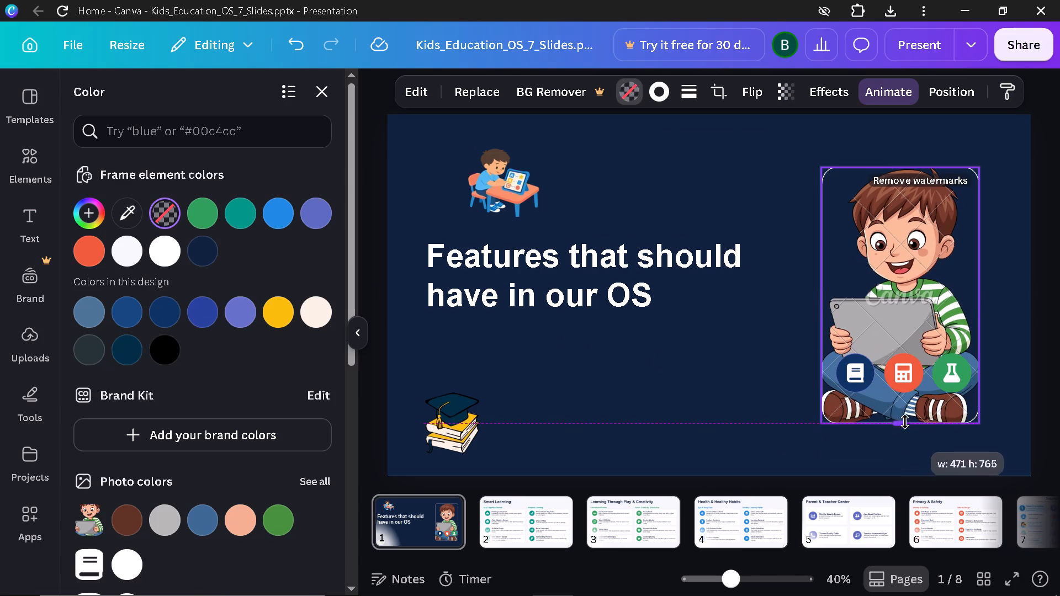
pyautogui.moveTo(905, 422); pyautogui.dragTo(907, 422)
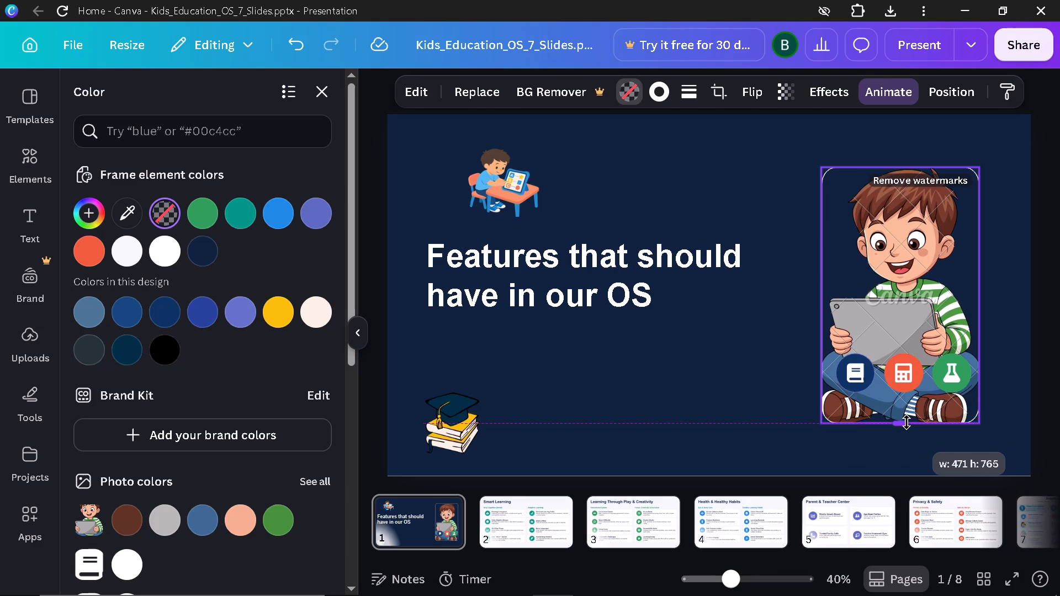
pyautogui.moveTo(907, 422); pyautogui.dragTo(908, 416)
pyautogui.click(745, 392)
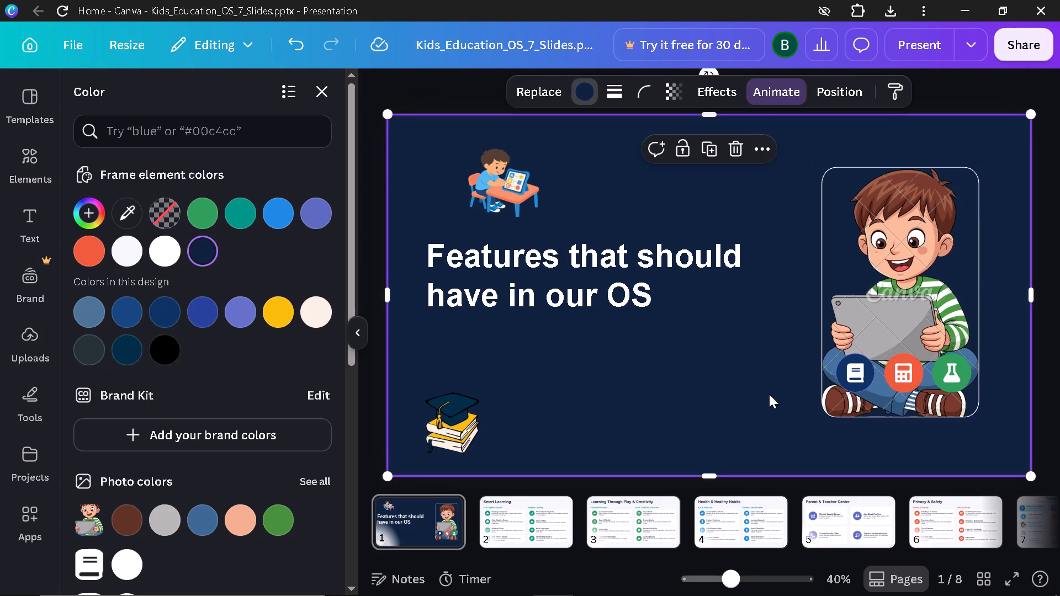
pyautogui.click(674, 427)
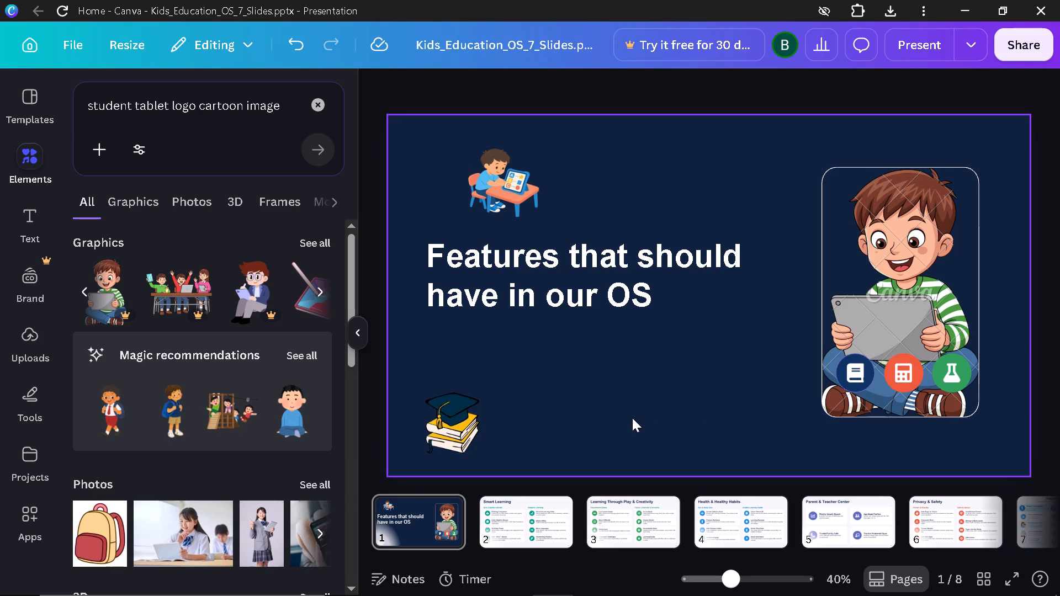
pyautogui.click(674, 385)
pyautogui.click(676, 385)
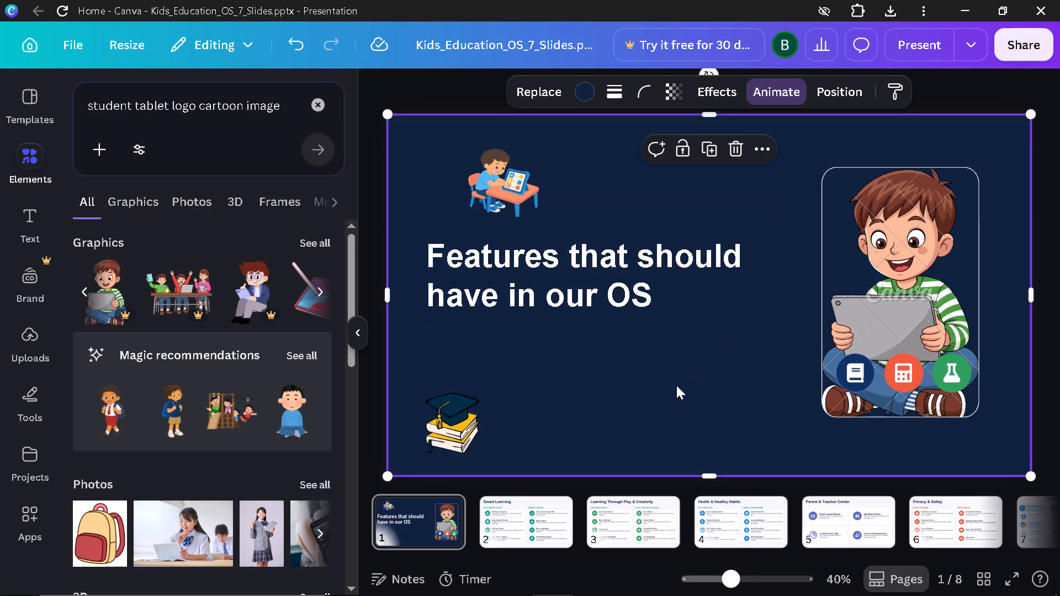
# Browse the graphics results for "student tablet logo cartoon image" and open the full graphics list.
pyautogui.click(314, 284)
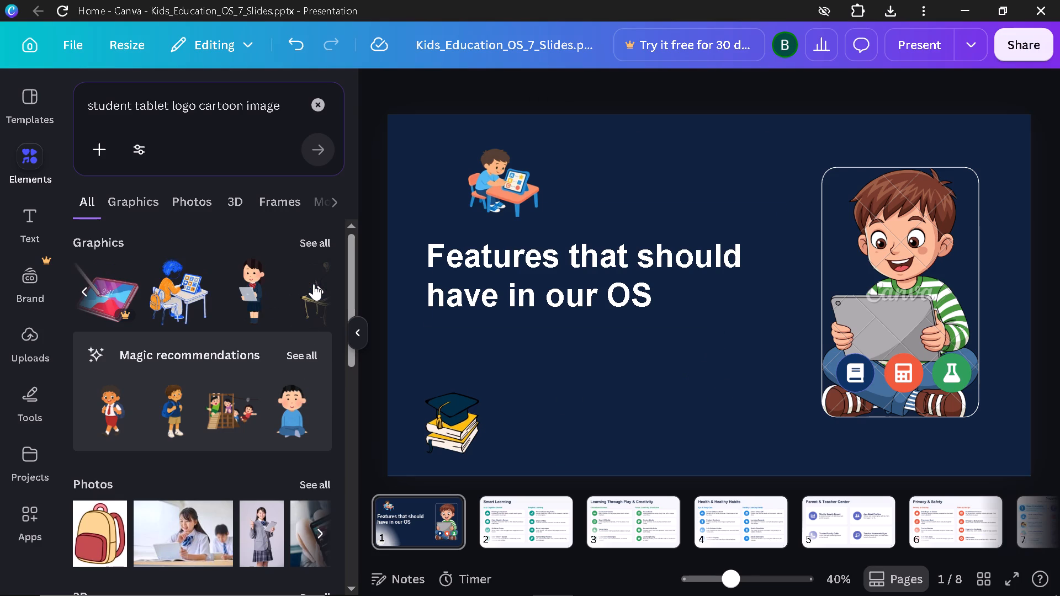
pyautogui.click(314, 284)
pyautogui.click(314, 284)
pyautogui.click(314, 284)
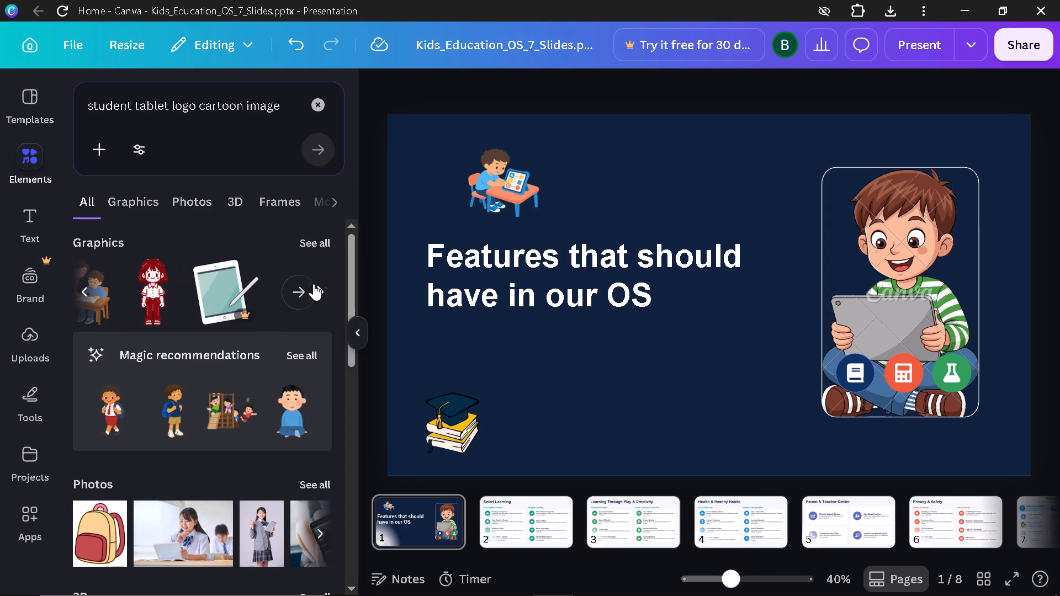
pyautogui.click(314, 284)
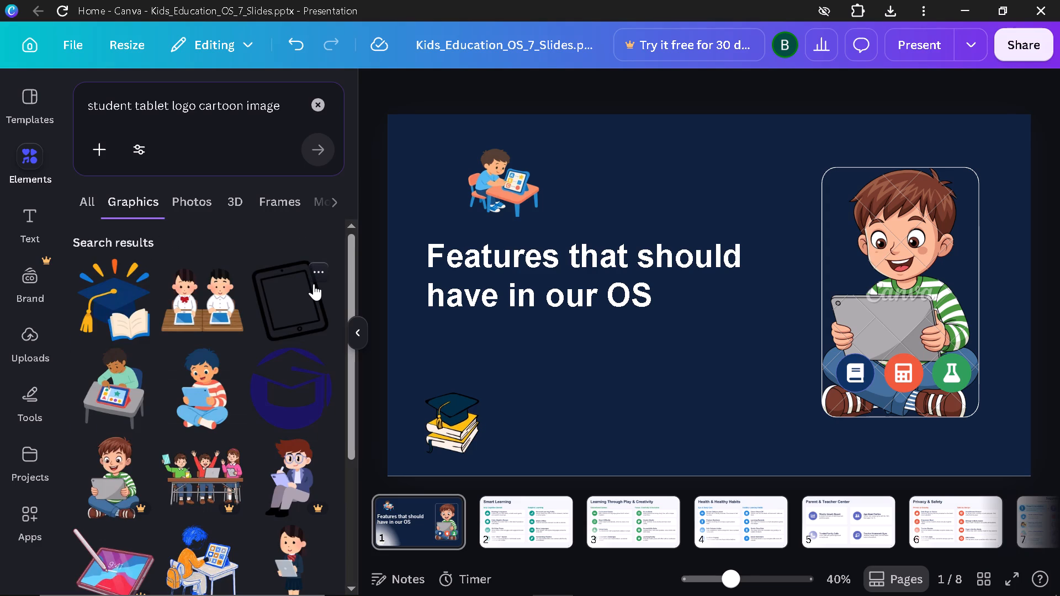
# Review the slides from page 1 through page 6, ending on the Smart Learning page.
pyautogui.click(527, 517)
pyautogui.click(413, 519)
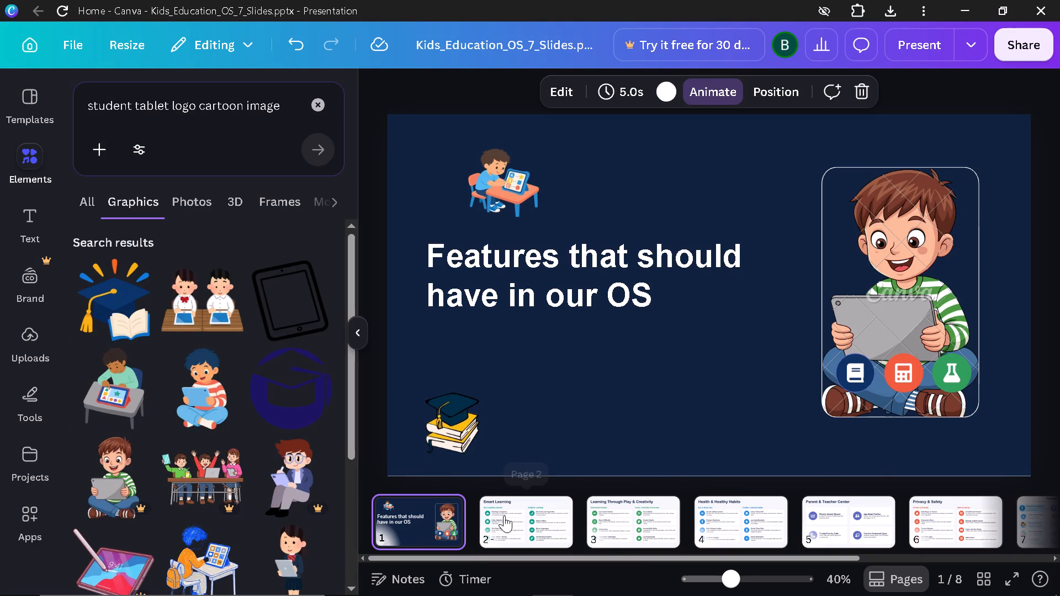
pyautogui.click(513, 515)
pyautogui.click(627, 520)
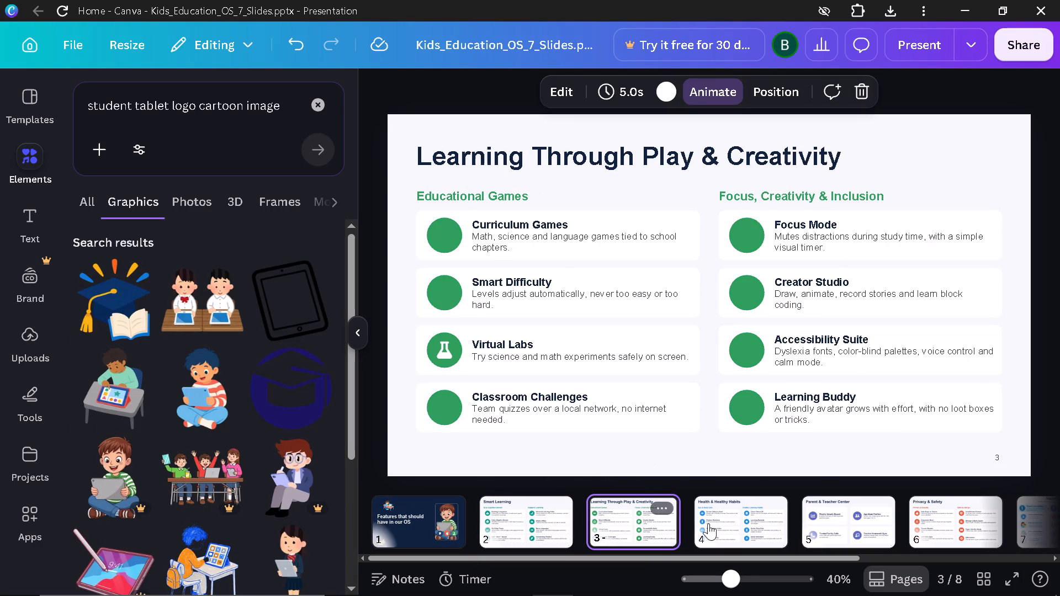
pyautogui.click(736, 525)
pyautogui.click(857, 526)
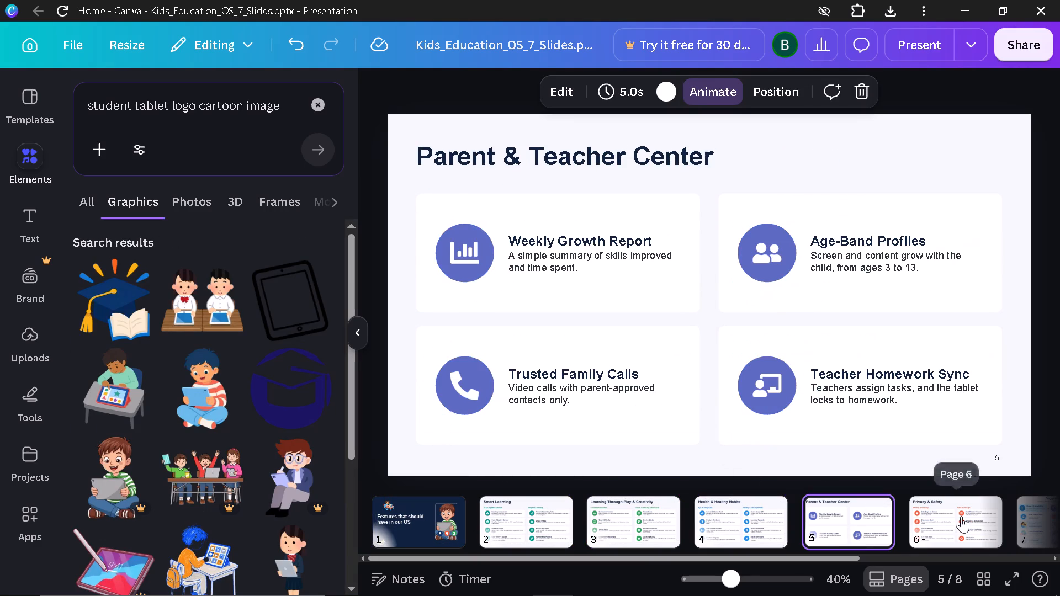
pyautogui.click(961, 516)
pyautogui.click(522, 533)
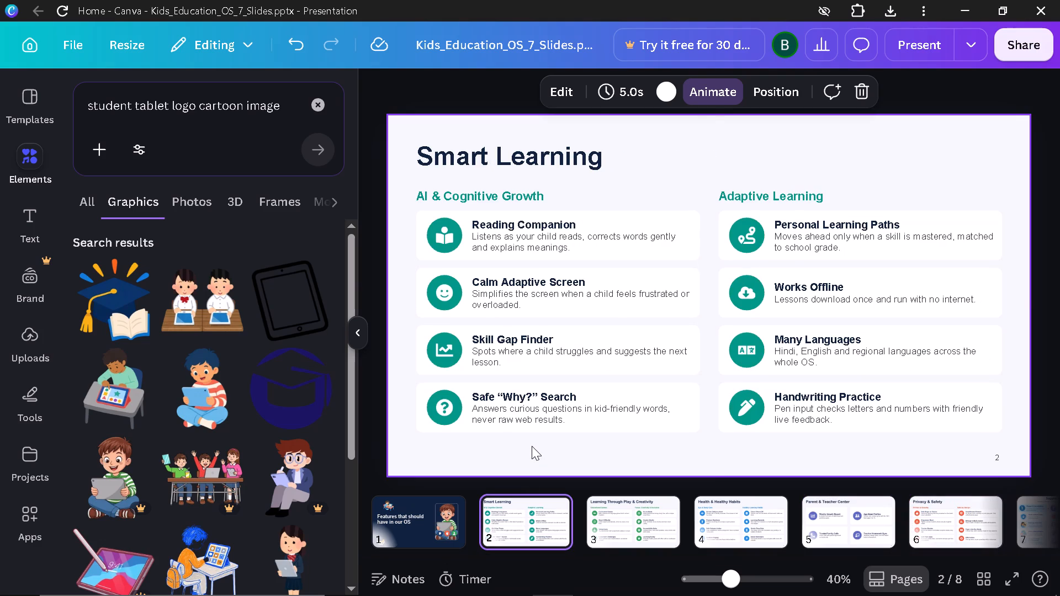
pyautogui.click(532, 445)
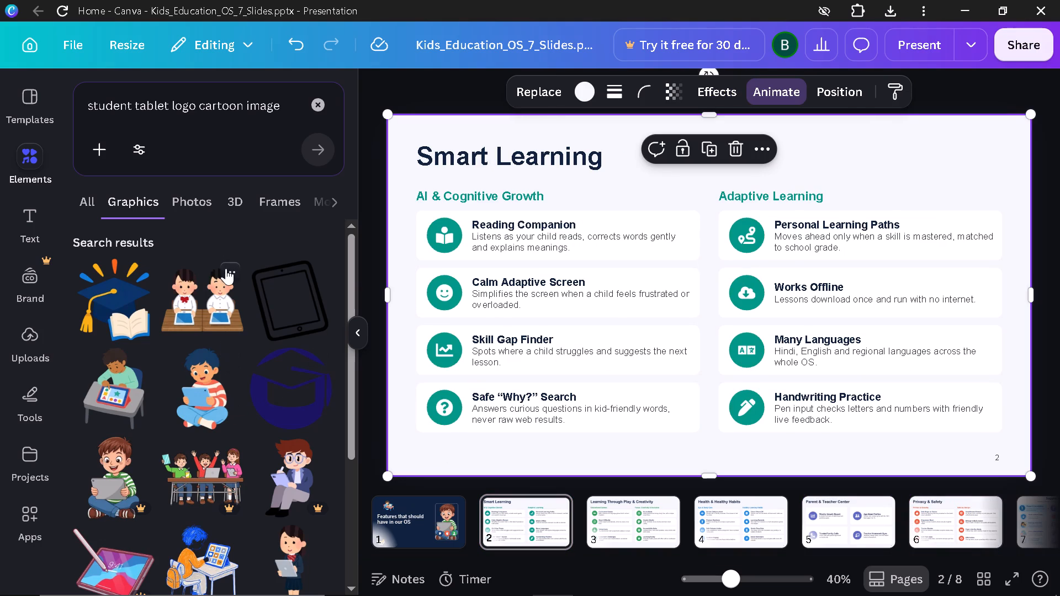
# Look through the element results by category, including photos, 3D, mockups and shapes, and return to all results.
pyautogui.scroll(-4, 226, 268)
pyautogui.scroll(3, 227, 288)
pyautogui.click(176, 196)
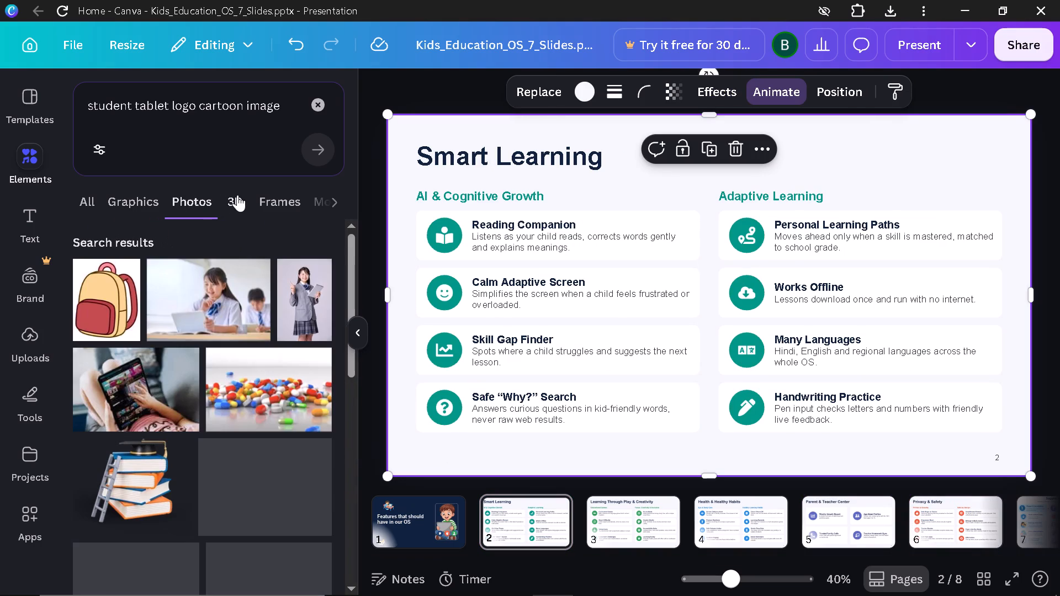
pyautogui.click(230, 202)
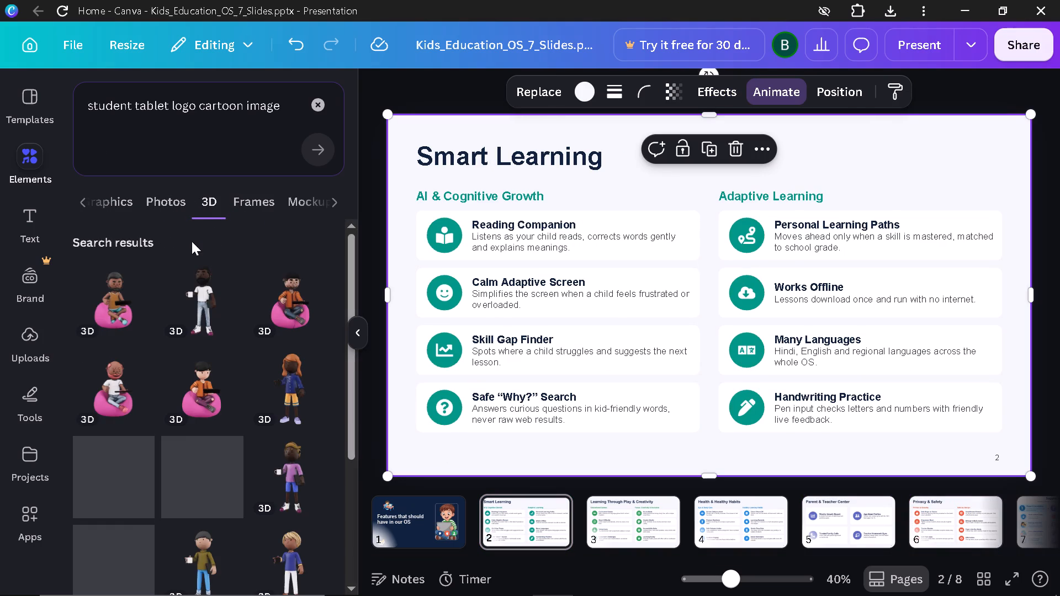
pyautogui.click(257, 205)
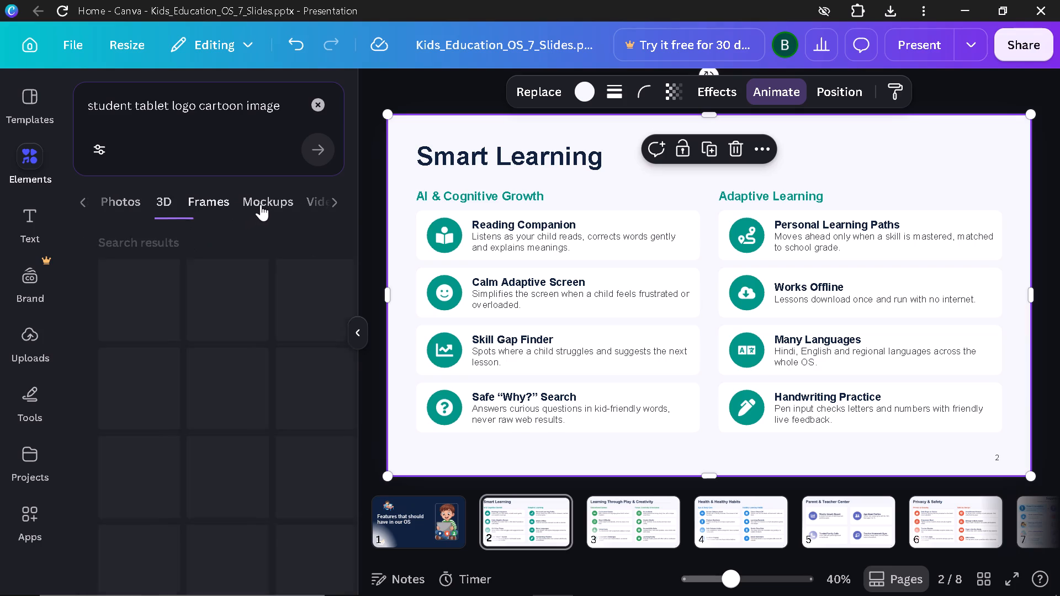
pyautogui.click(280, 198)
pyautogui.click(305, 196)
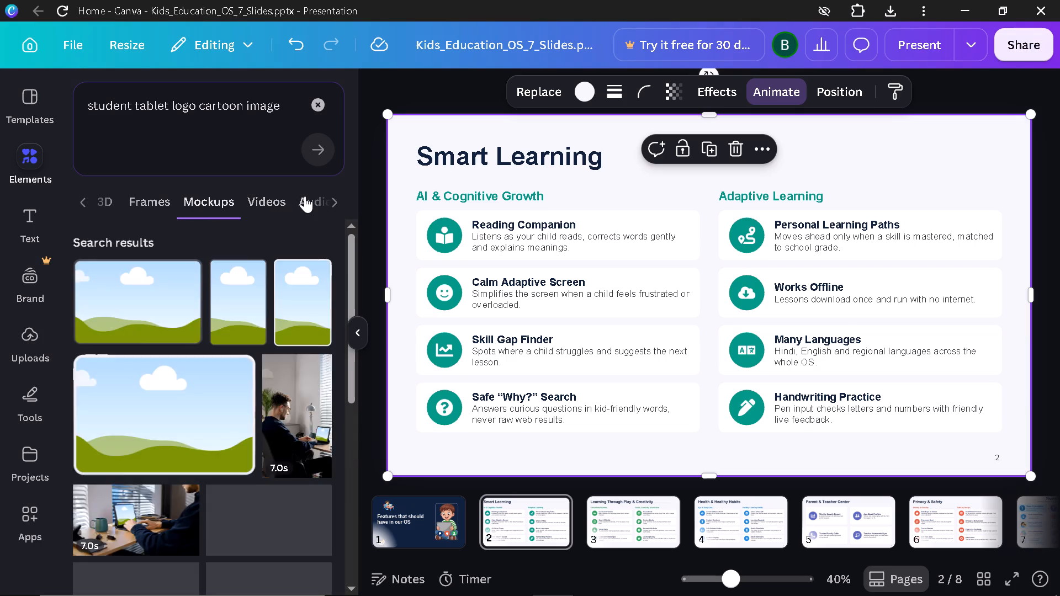
pyautogui.click(275, 199)
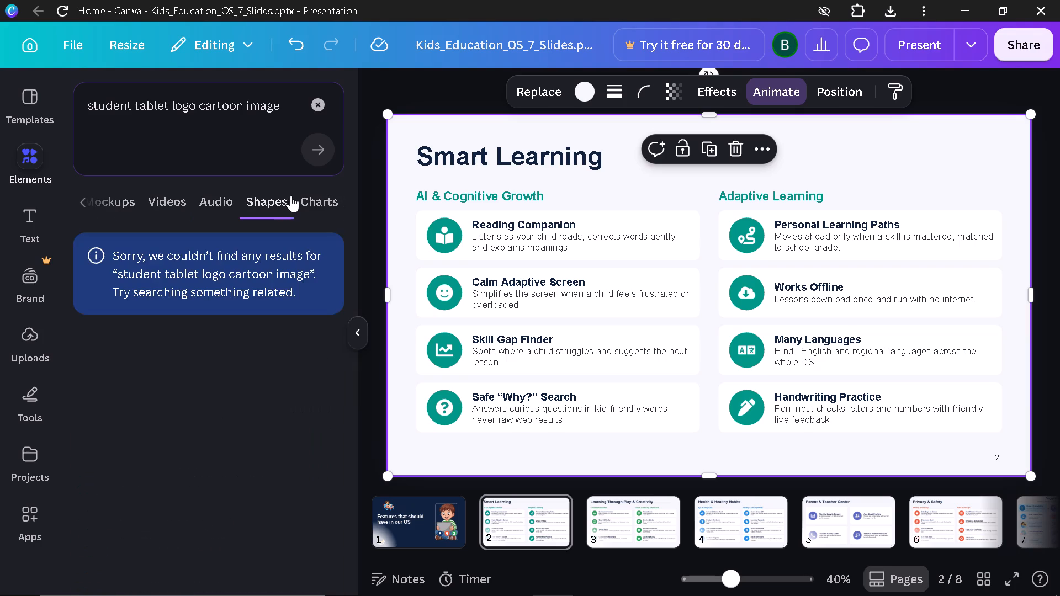
pyautogui.click(308, 194)
pyautogui.tripleClick(84, 193)
pyautogui.tripleClick(84, 193)
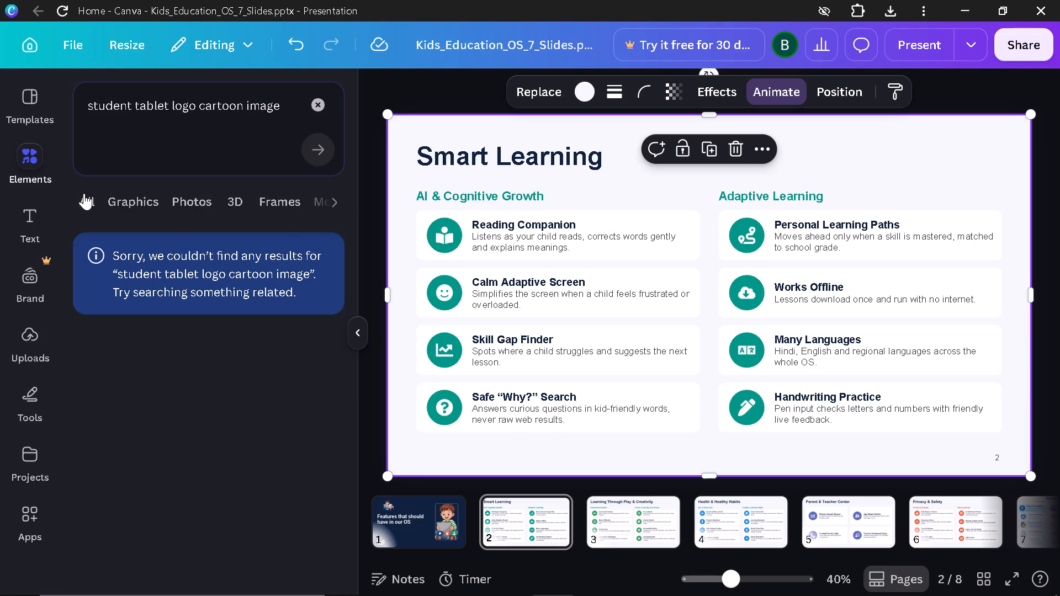
pyautogui.tripleClick(84, 194)
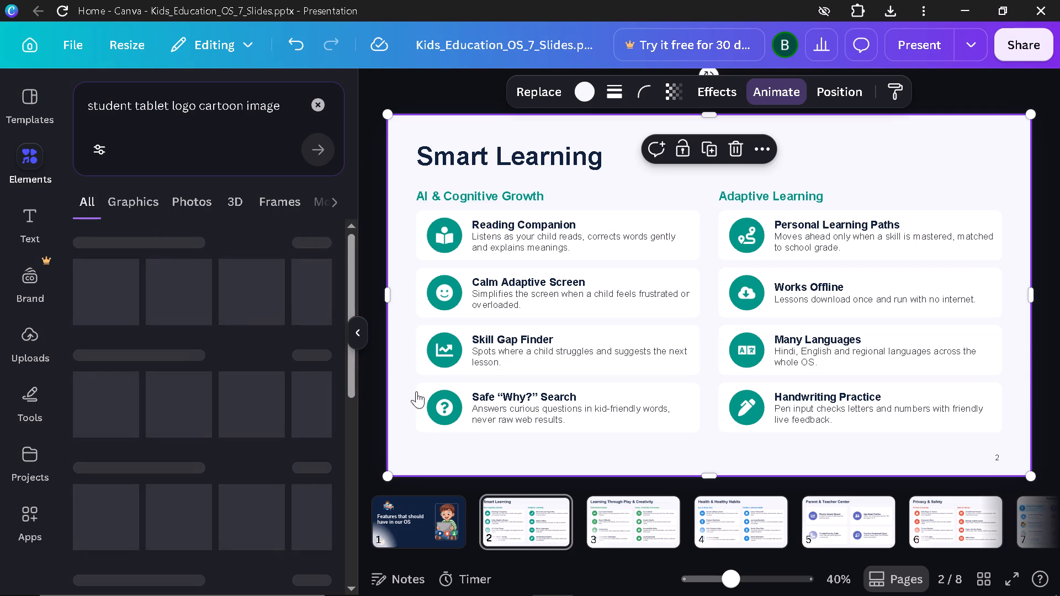
# Check the cover on page 1 and go back to the Smart Learning page.
pyautogui.click(429, 525)
pyautogui.click(400, 524)
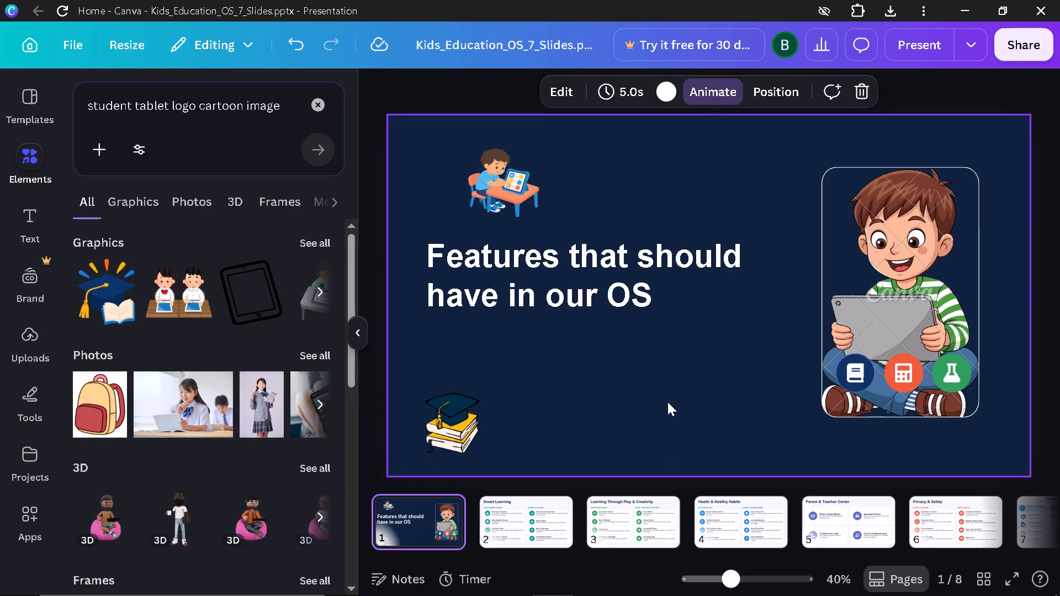
pyautogui.click(667, 402)
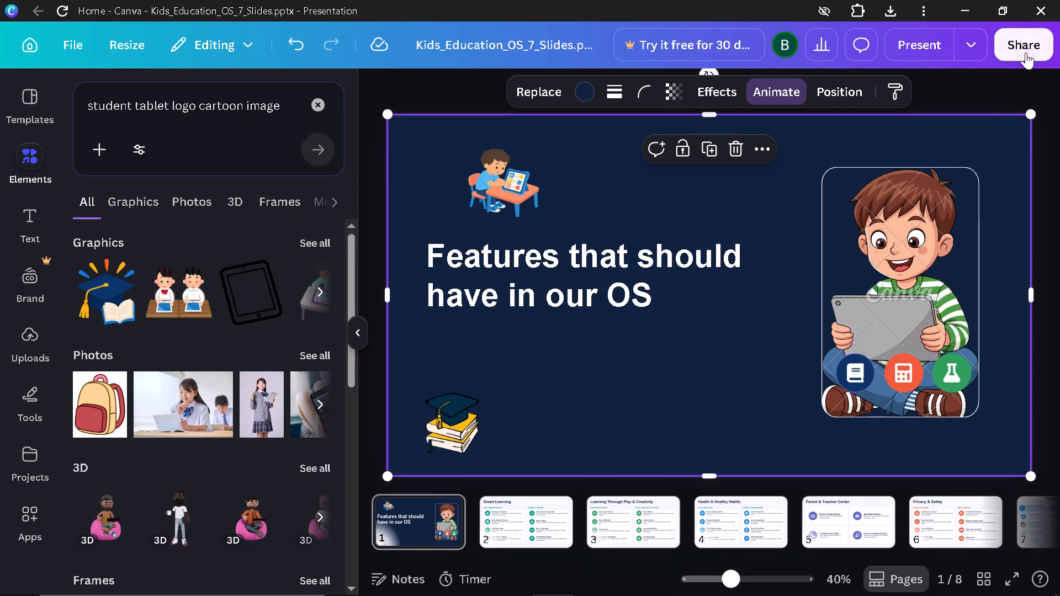
pyautogui.click(538, 524)
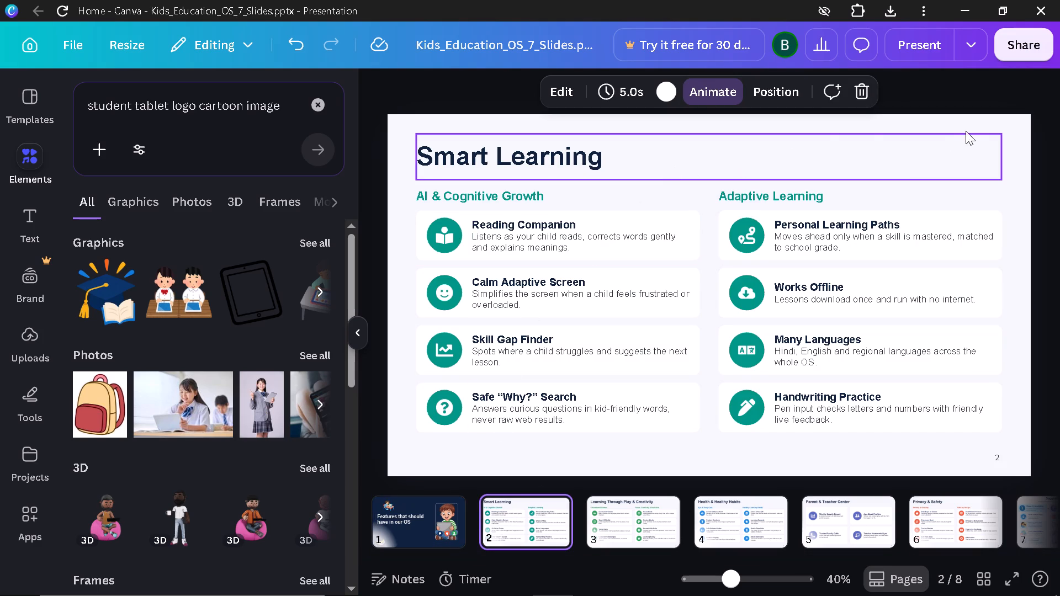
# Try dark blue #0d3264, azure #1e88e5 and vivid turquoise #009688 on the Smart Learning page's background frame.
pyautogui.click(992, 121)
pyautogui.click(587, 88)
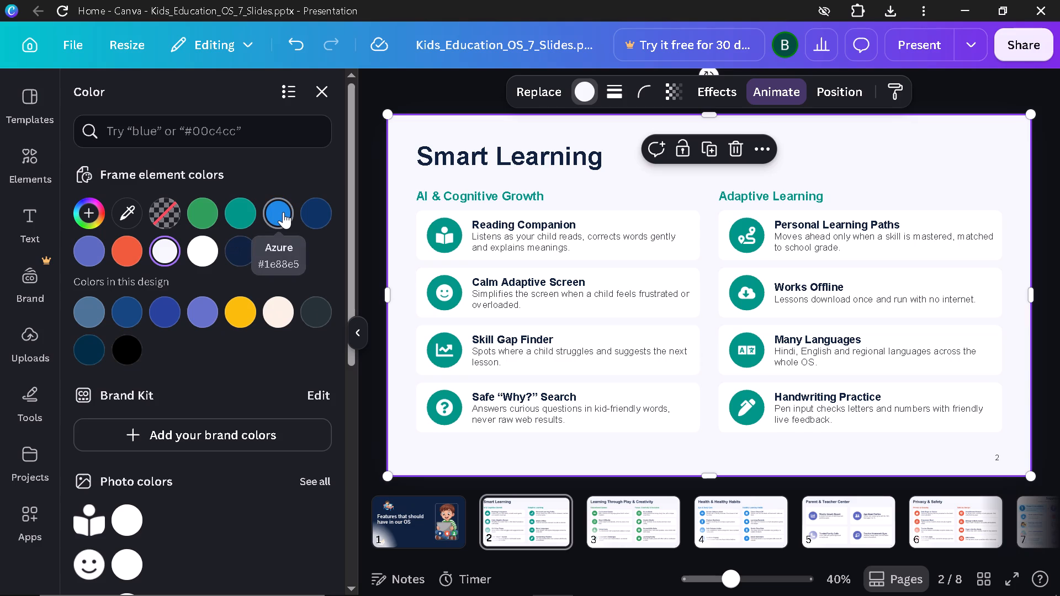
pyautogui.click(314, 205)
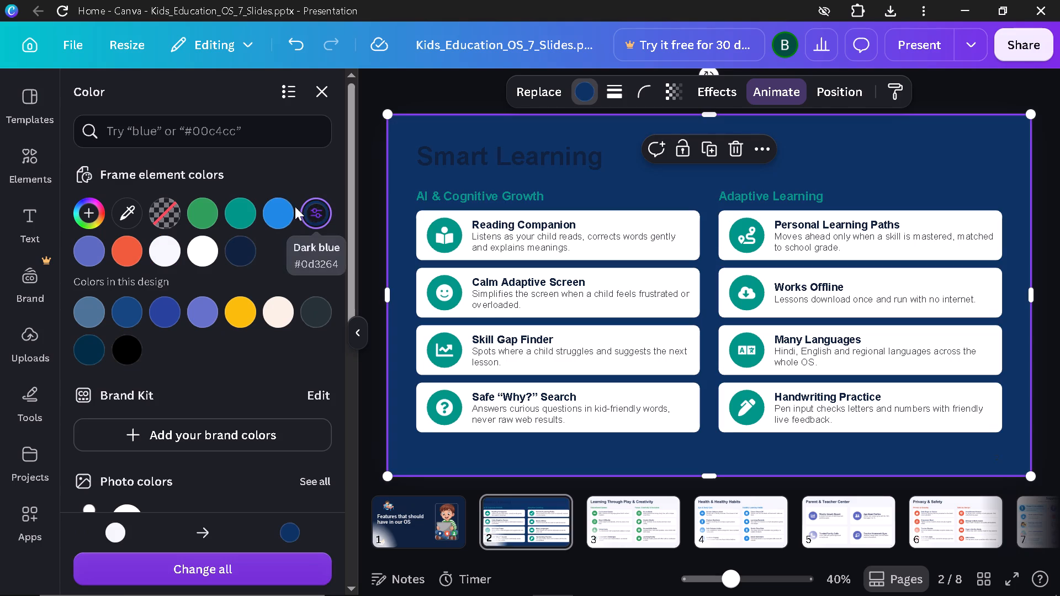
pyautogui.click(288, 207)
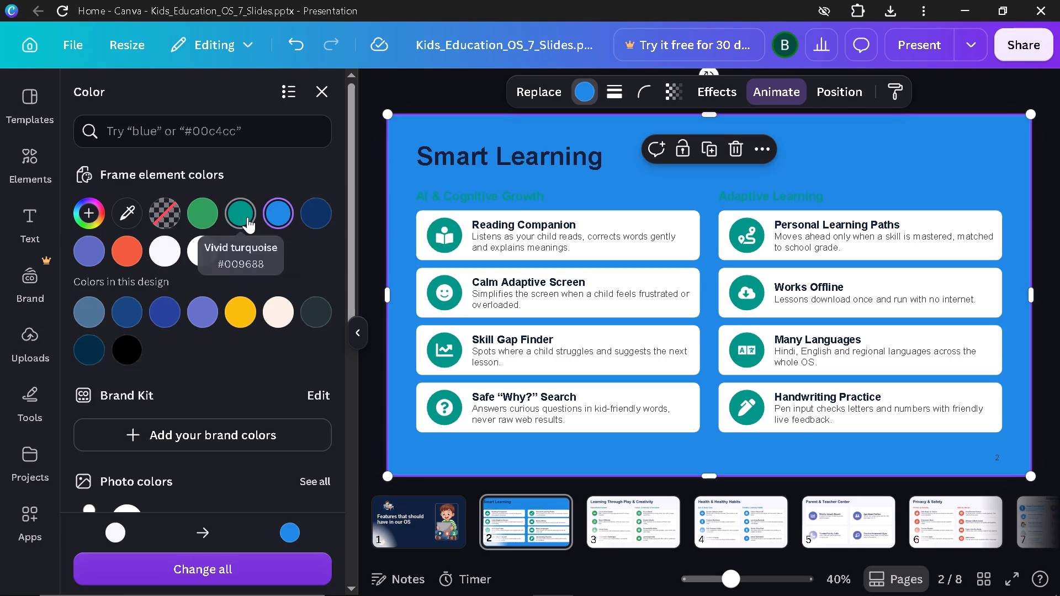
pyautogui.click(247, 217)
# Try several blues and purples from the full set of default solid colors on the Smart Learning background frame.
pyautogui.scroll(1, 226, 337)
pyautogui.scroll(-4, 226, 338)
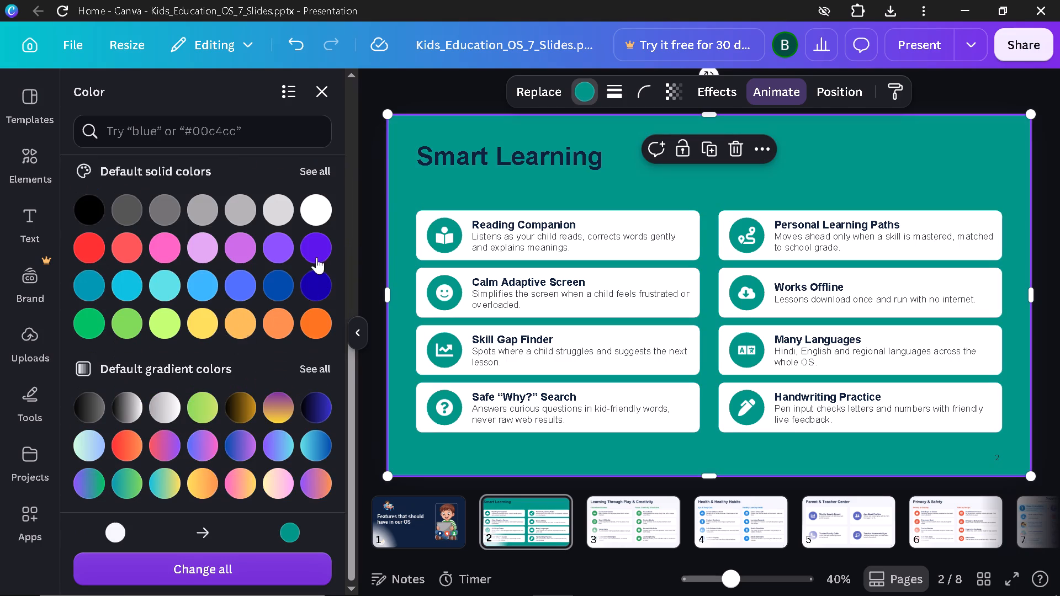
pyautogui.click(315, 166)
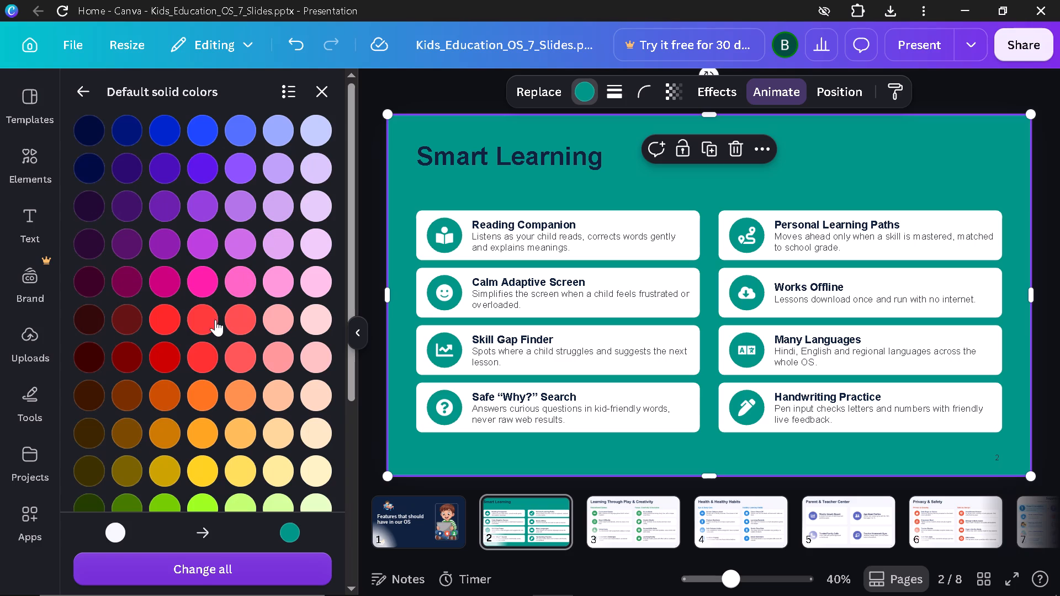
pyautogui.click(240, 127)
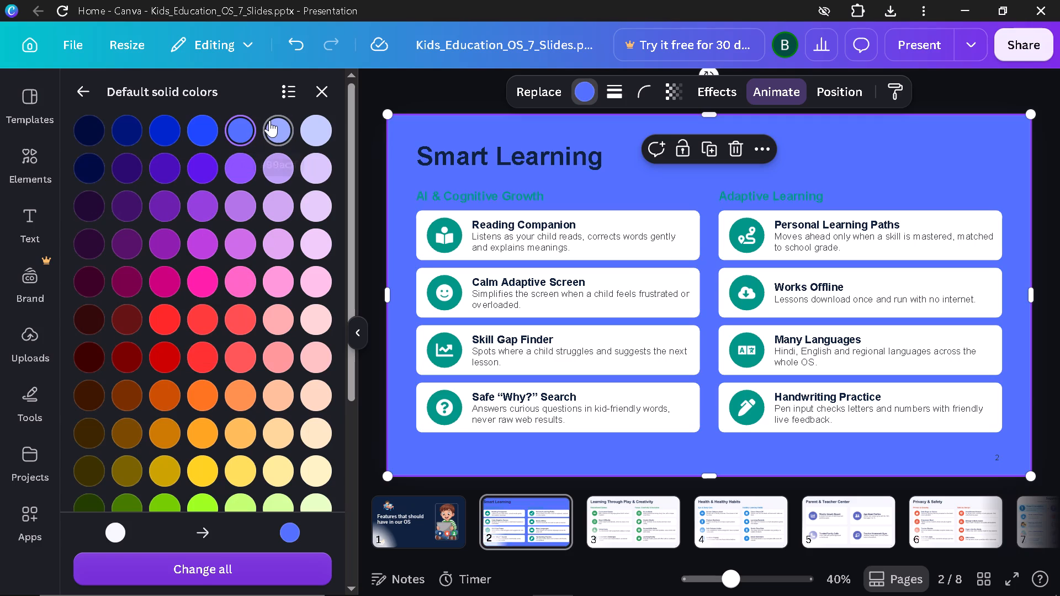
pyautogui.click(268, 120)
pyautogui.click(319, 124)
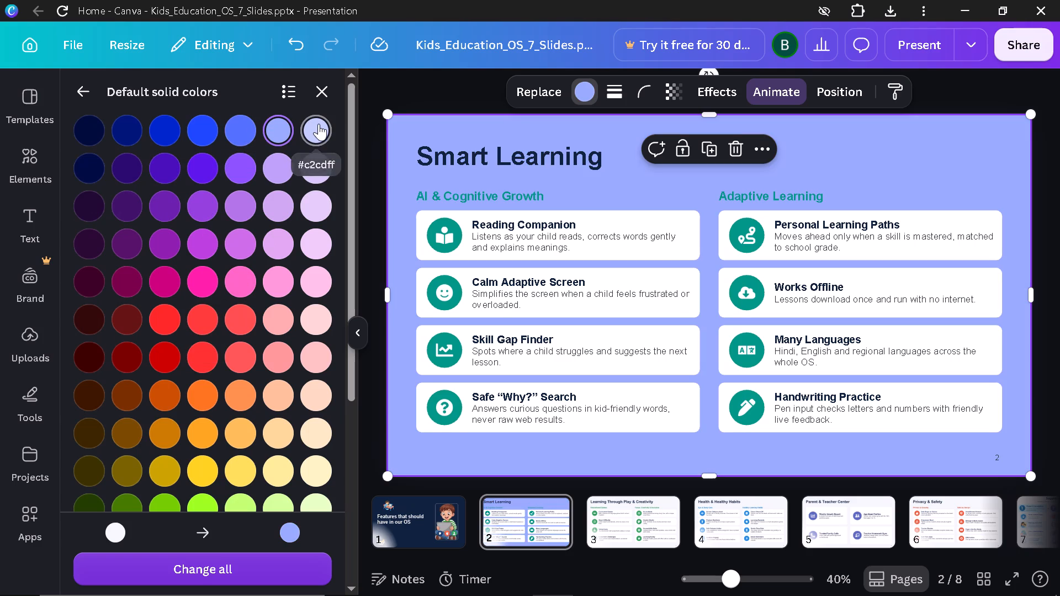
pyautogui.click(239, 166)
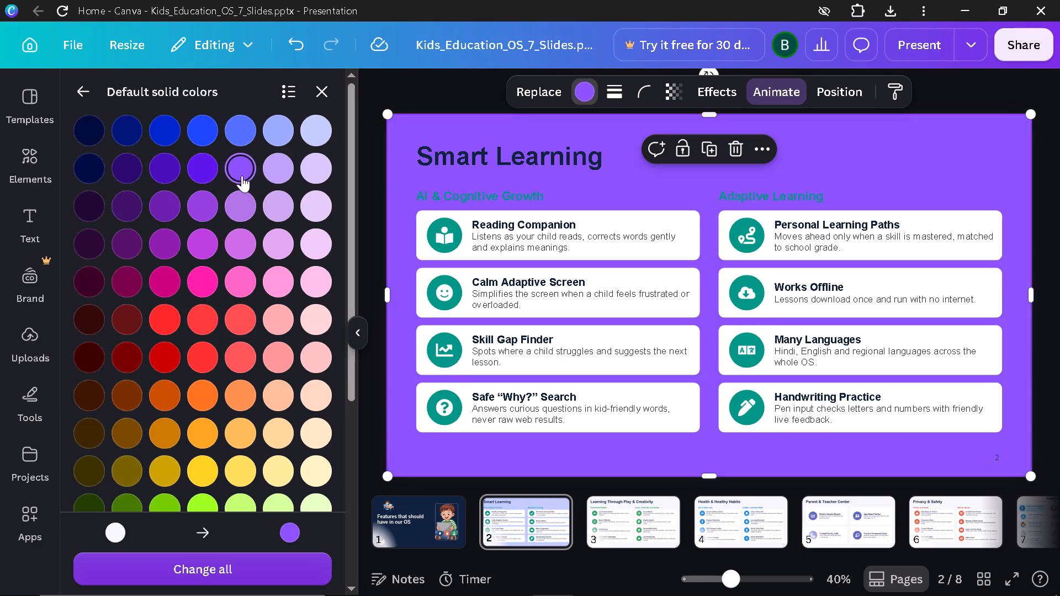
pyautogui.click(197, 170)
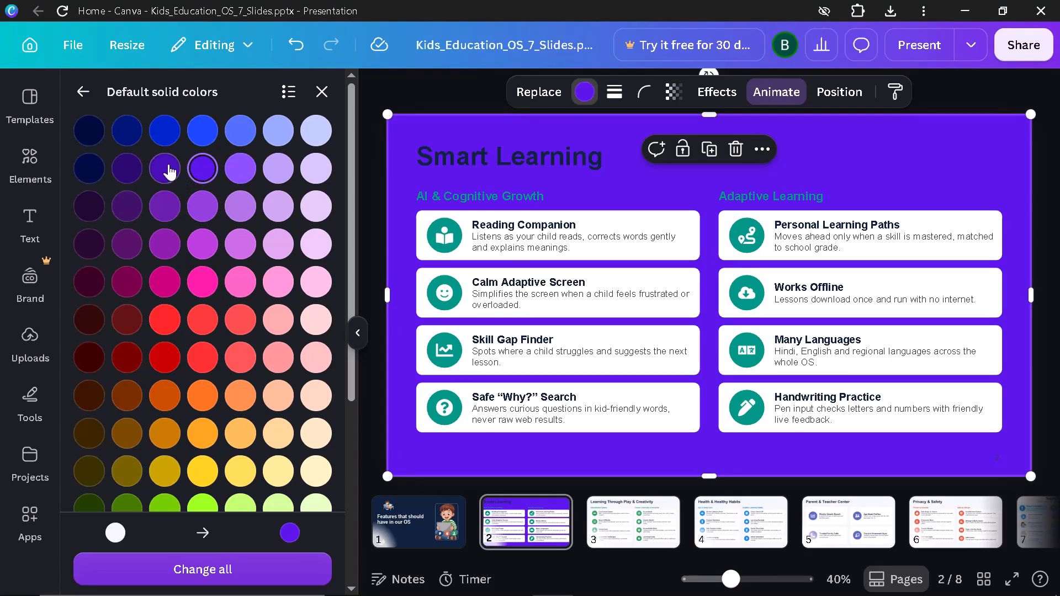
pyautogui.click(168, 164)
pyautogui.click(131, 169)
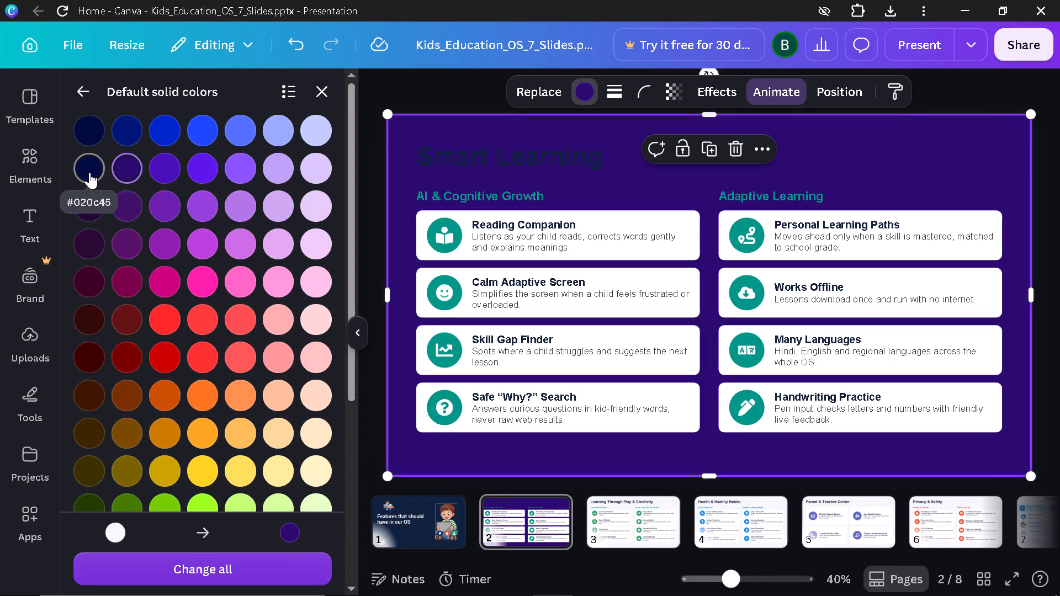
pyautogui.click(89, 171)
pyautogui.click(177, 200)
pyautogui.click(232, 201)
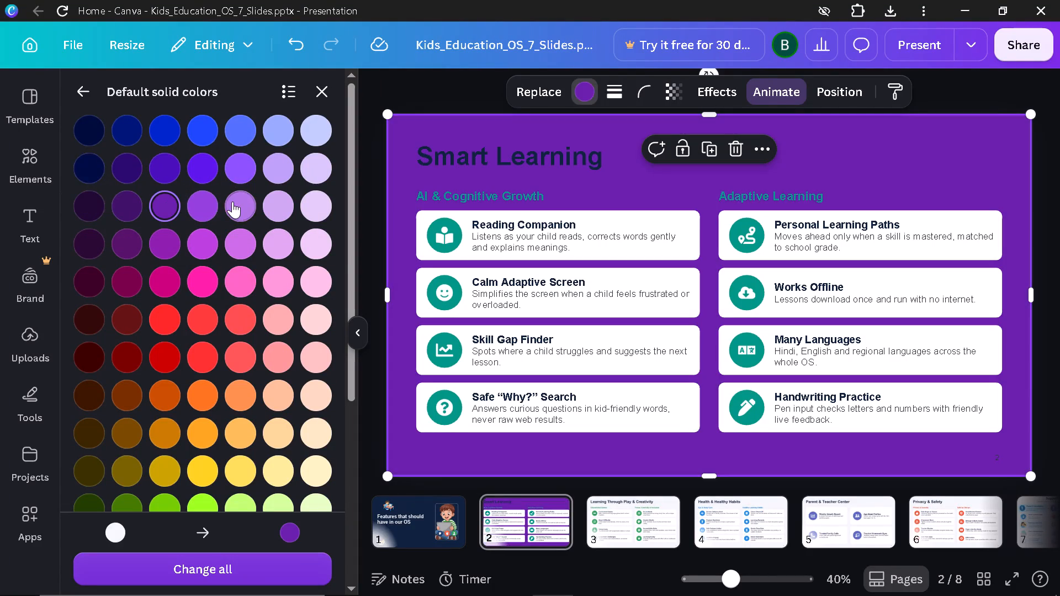
# Recolor the Smart Learning page's background frame medium blue from the last row of default solid colors.
pyautogui.scroll(-6, 262, 223)
pyautogui.click(234, 479)
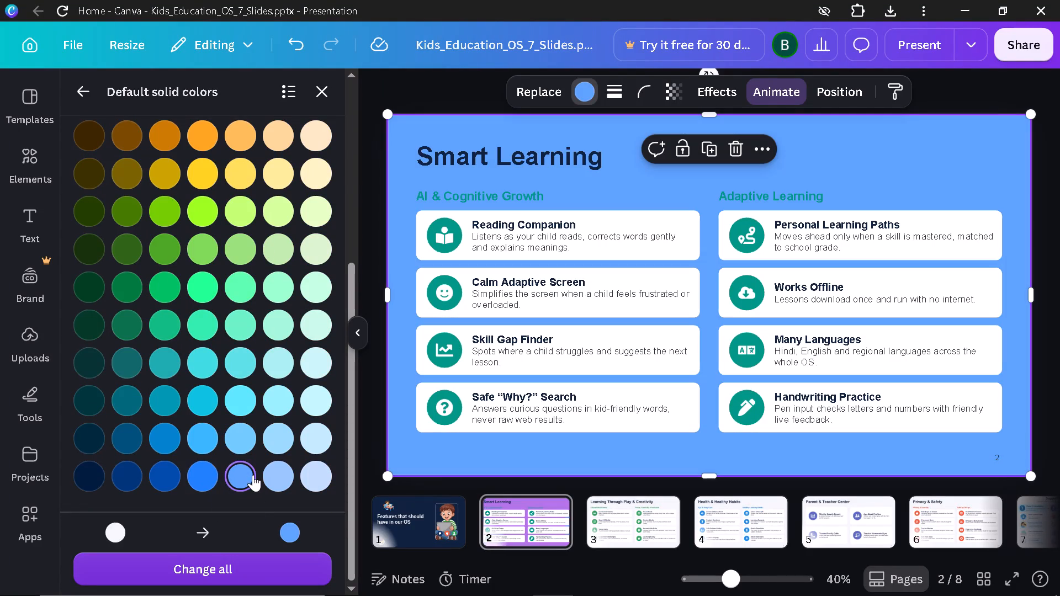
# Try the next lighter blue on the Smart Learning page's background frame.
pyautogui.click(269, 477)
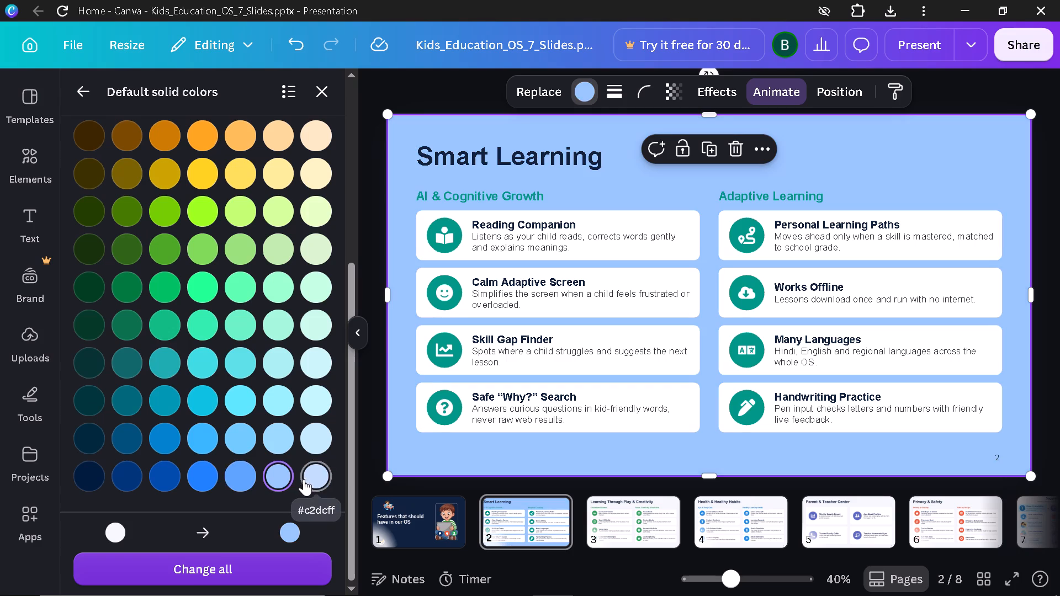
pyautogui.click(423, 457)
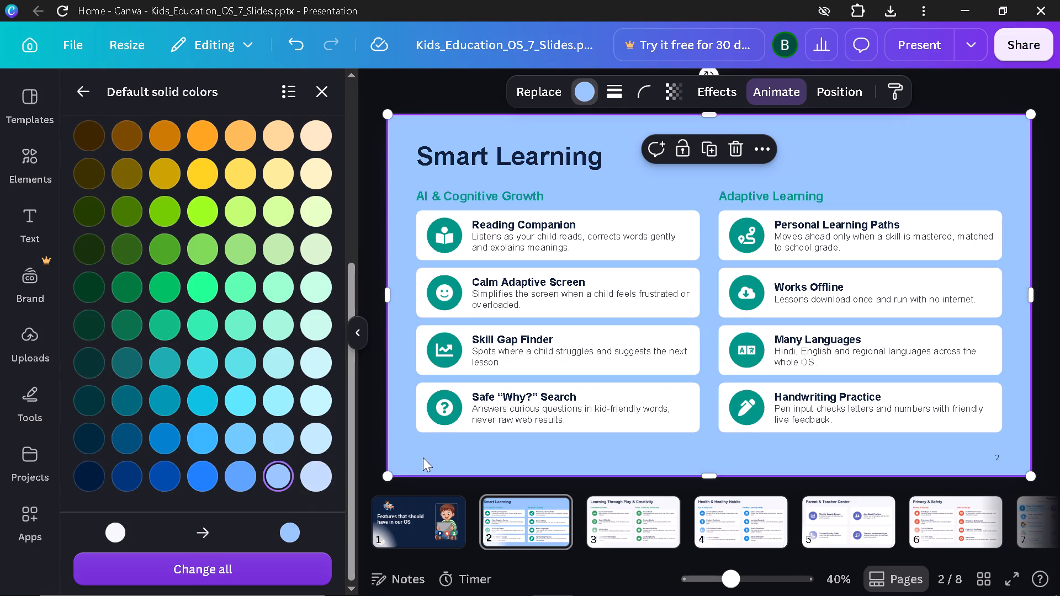
# Check pages 1 and 2, then open the design's colors for the Learning Through Play & Creativity page's background.
pyautogui.click(404, 513)
pyautogui.click(526, 519)
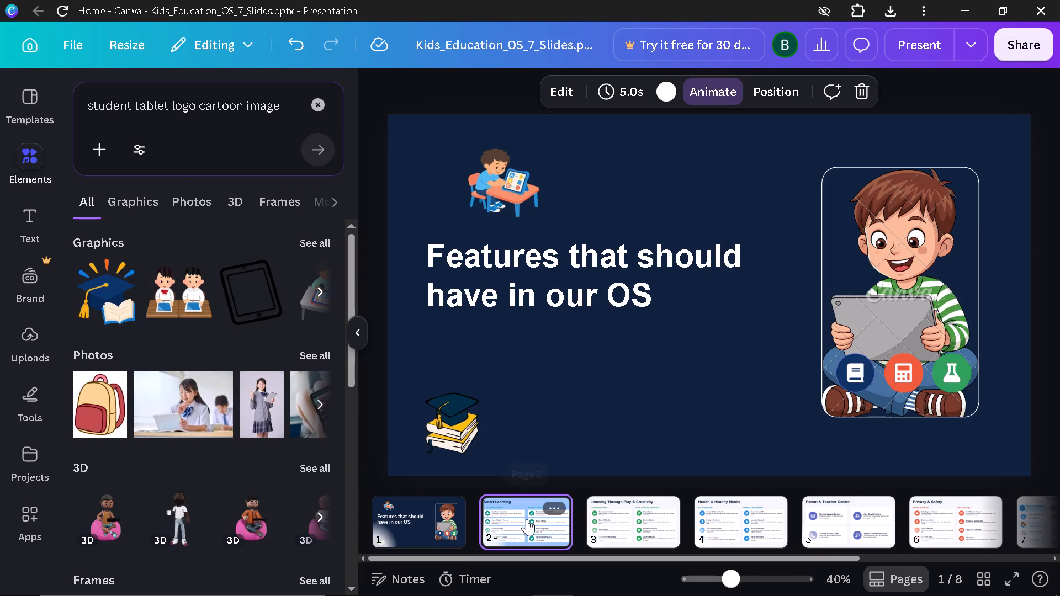
pyautogui.click(617, 521)
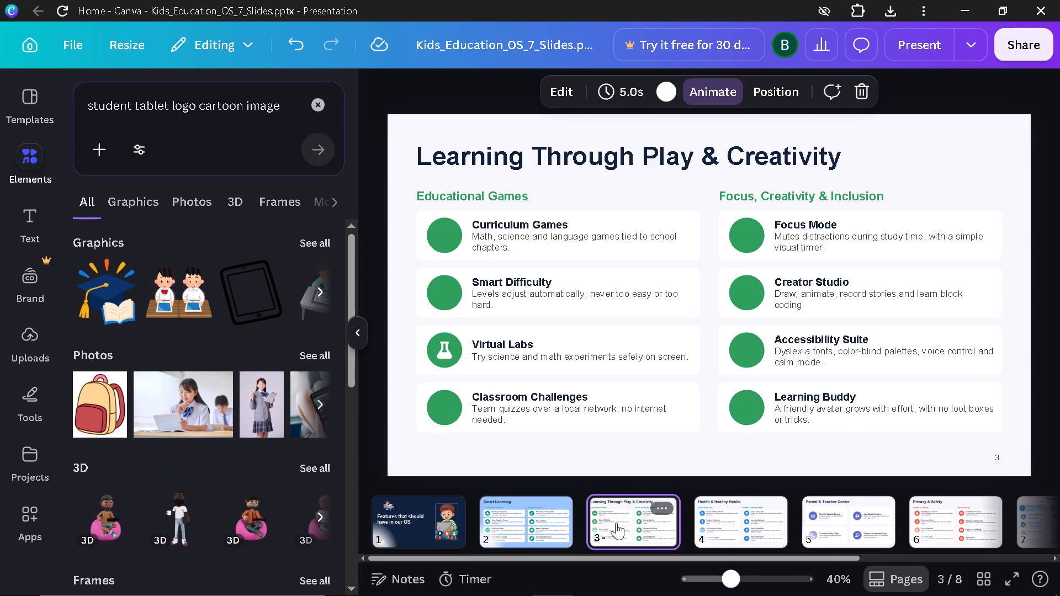
pyautogui.click(671, 92)
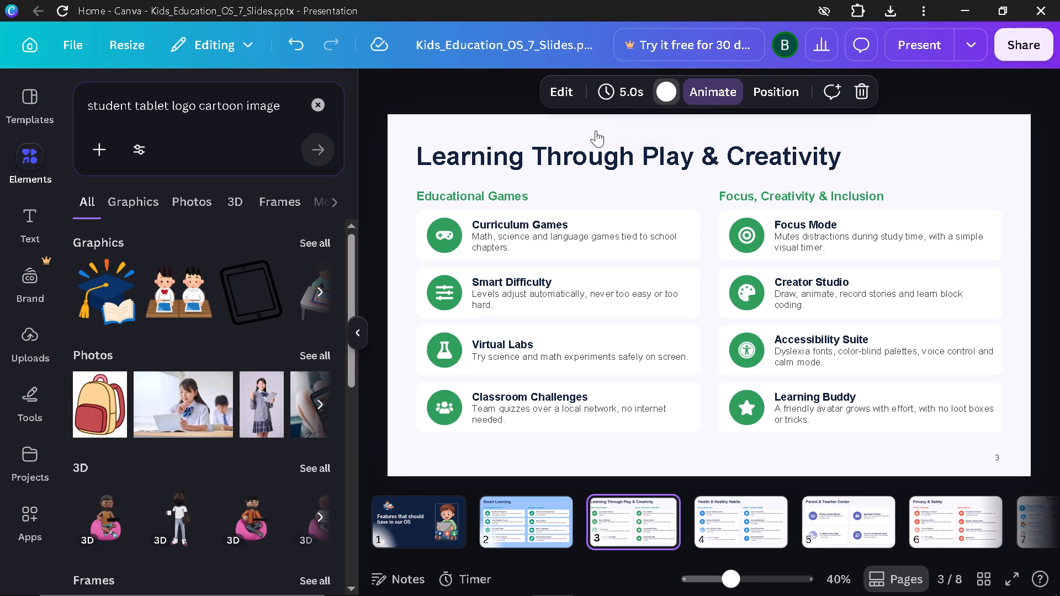
pyautogui.click(312, 246)
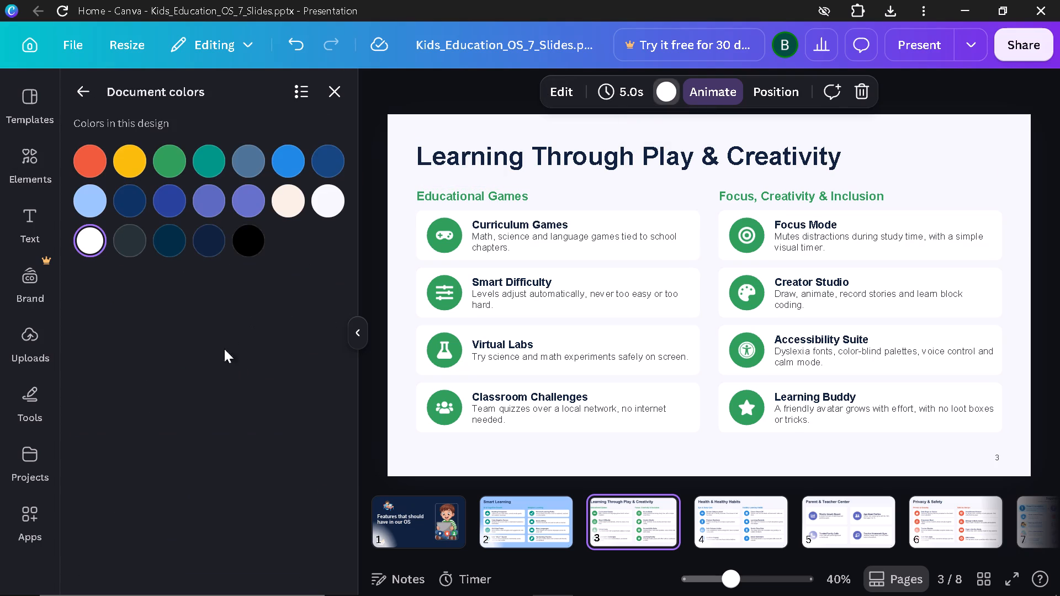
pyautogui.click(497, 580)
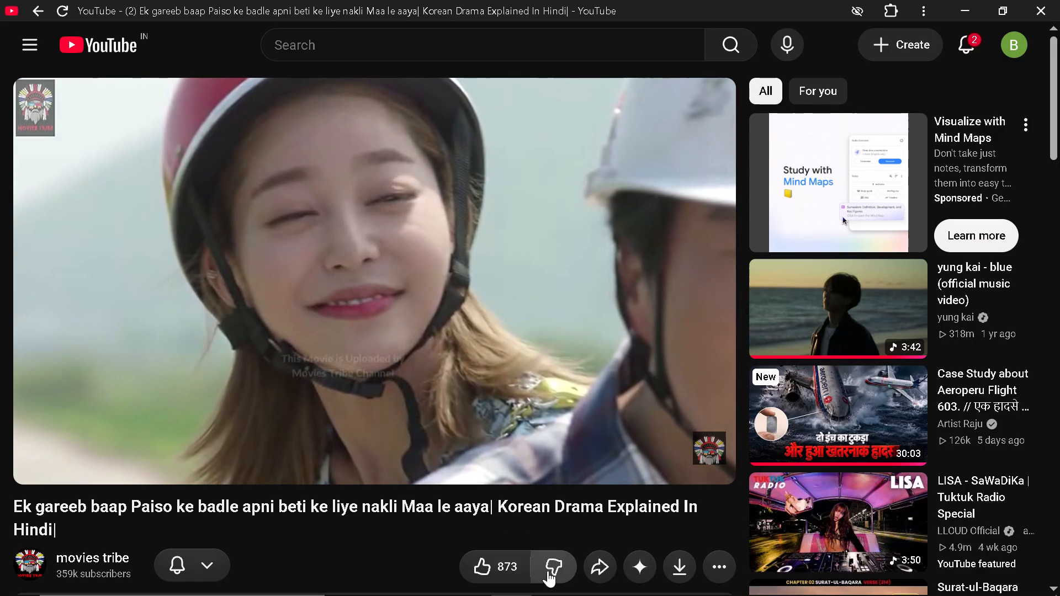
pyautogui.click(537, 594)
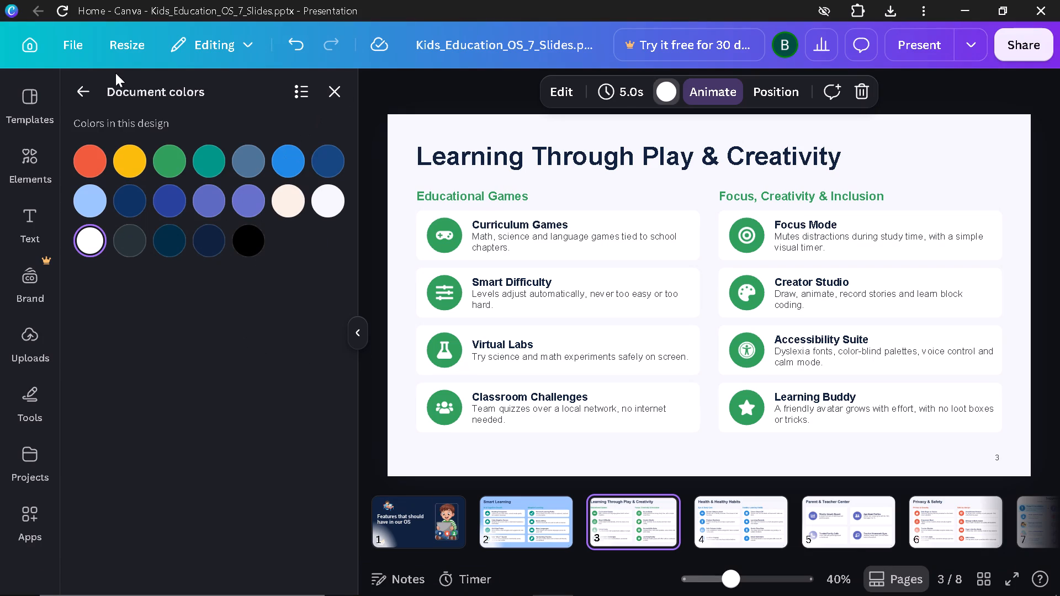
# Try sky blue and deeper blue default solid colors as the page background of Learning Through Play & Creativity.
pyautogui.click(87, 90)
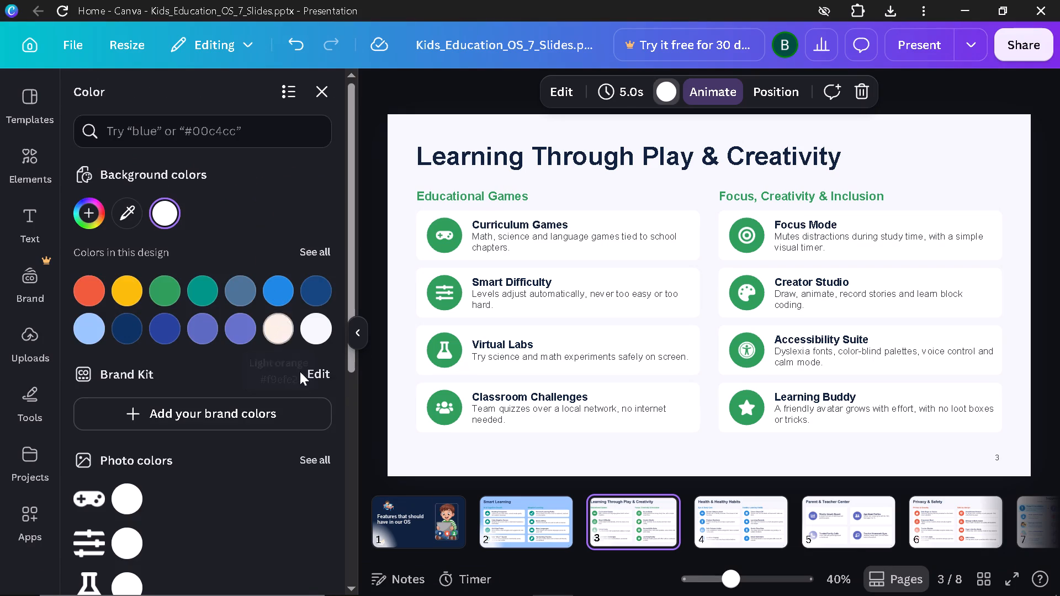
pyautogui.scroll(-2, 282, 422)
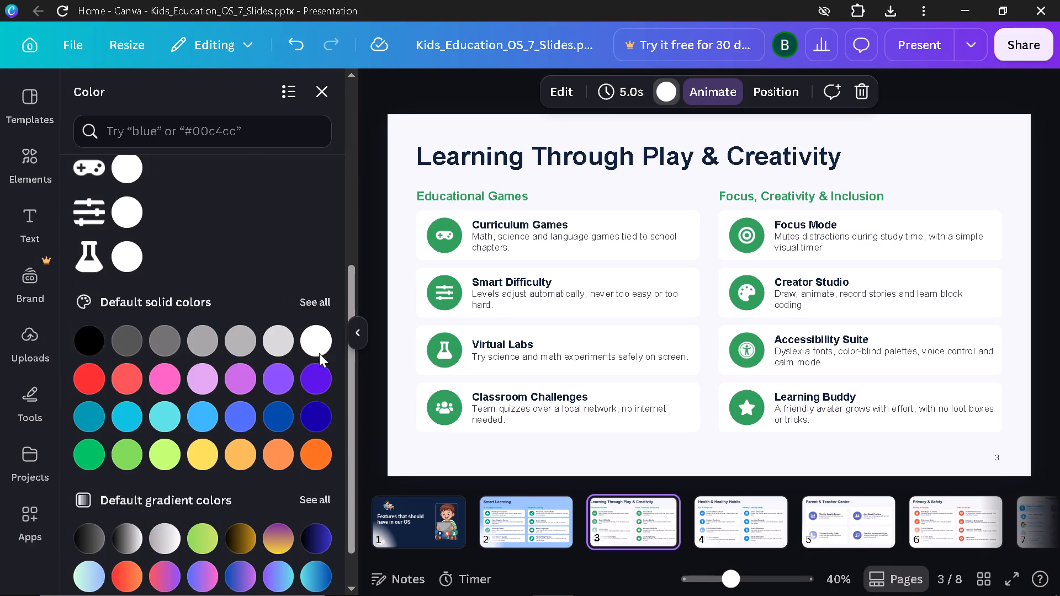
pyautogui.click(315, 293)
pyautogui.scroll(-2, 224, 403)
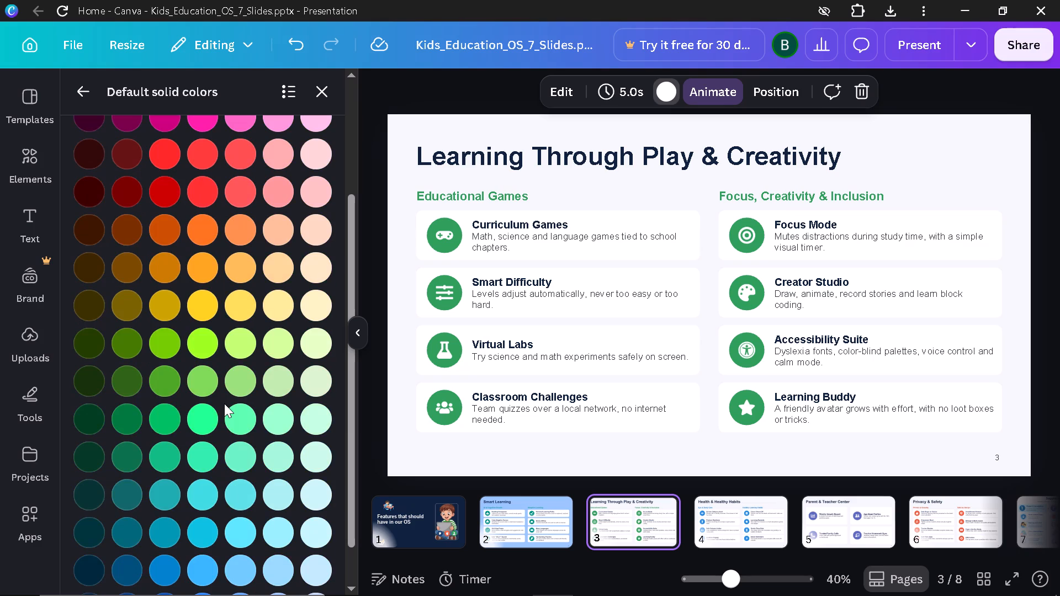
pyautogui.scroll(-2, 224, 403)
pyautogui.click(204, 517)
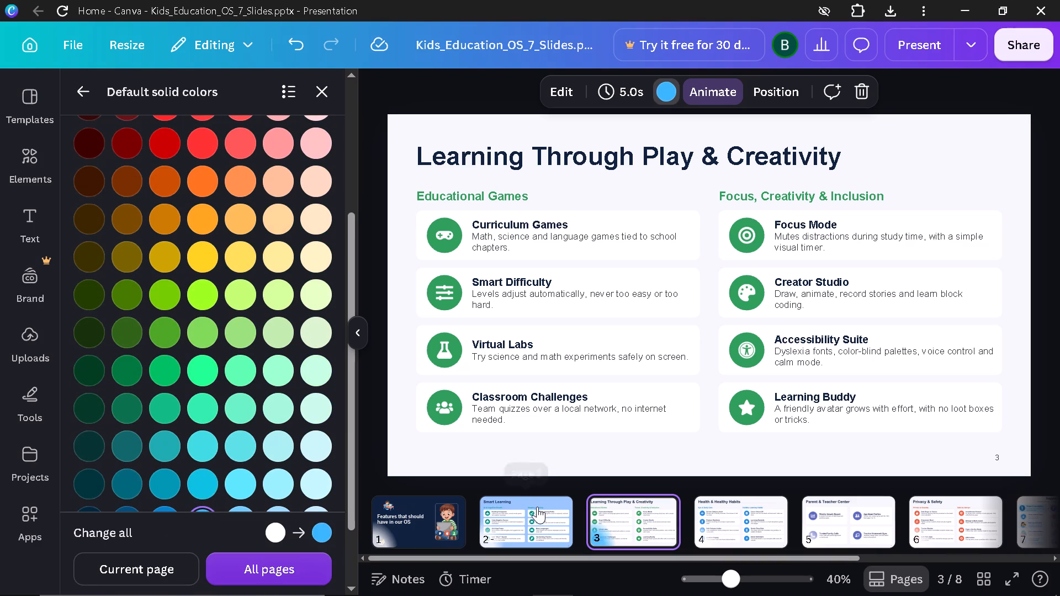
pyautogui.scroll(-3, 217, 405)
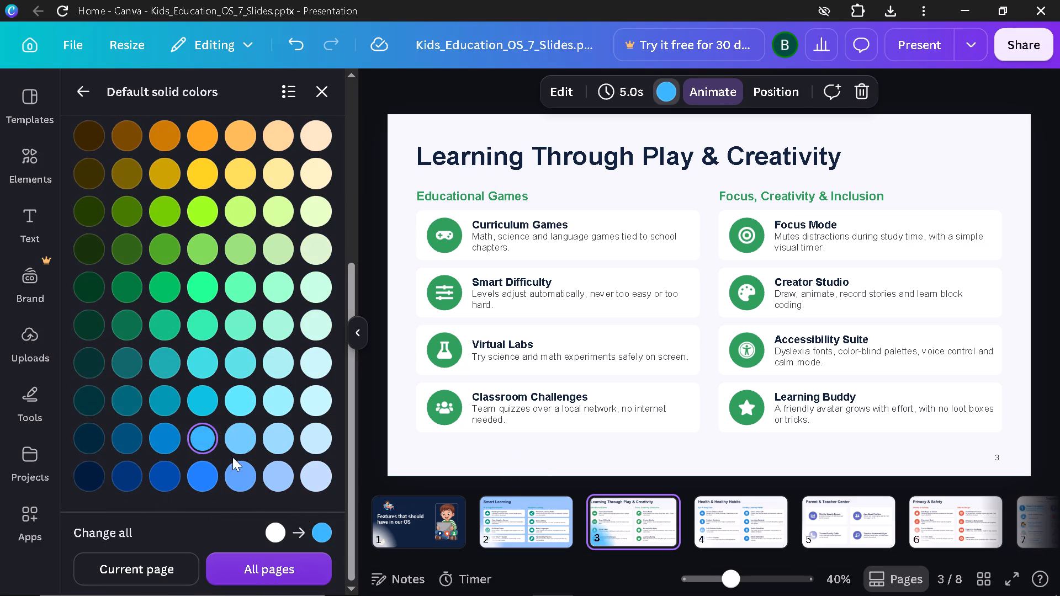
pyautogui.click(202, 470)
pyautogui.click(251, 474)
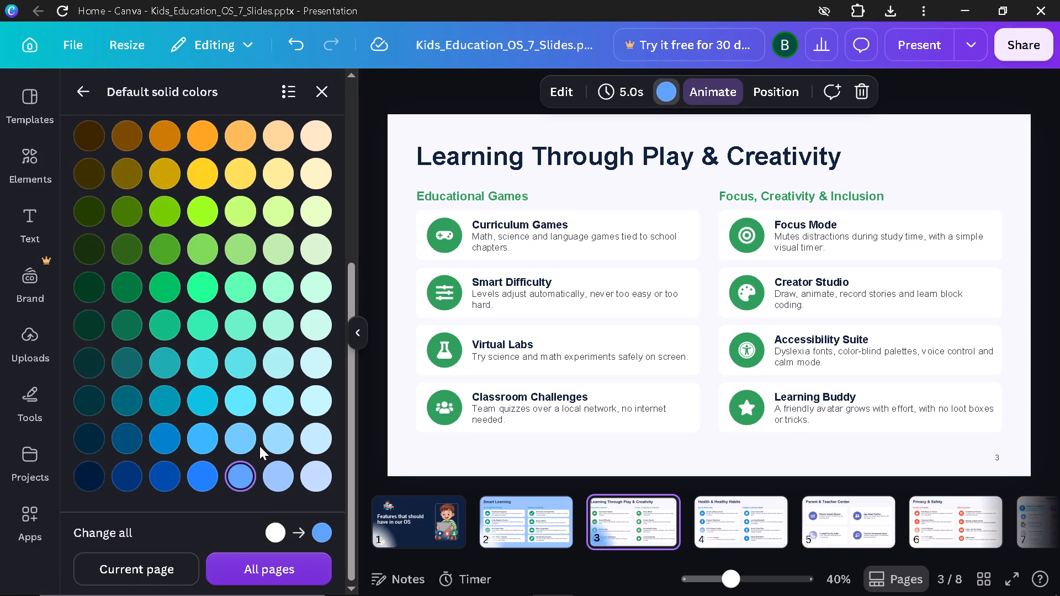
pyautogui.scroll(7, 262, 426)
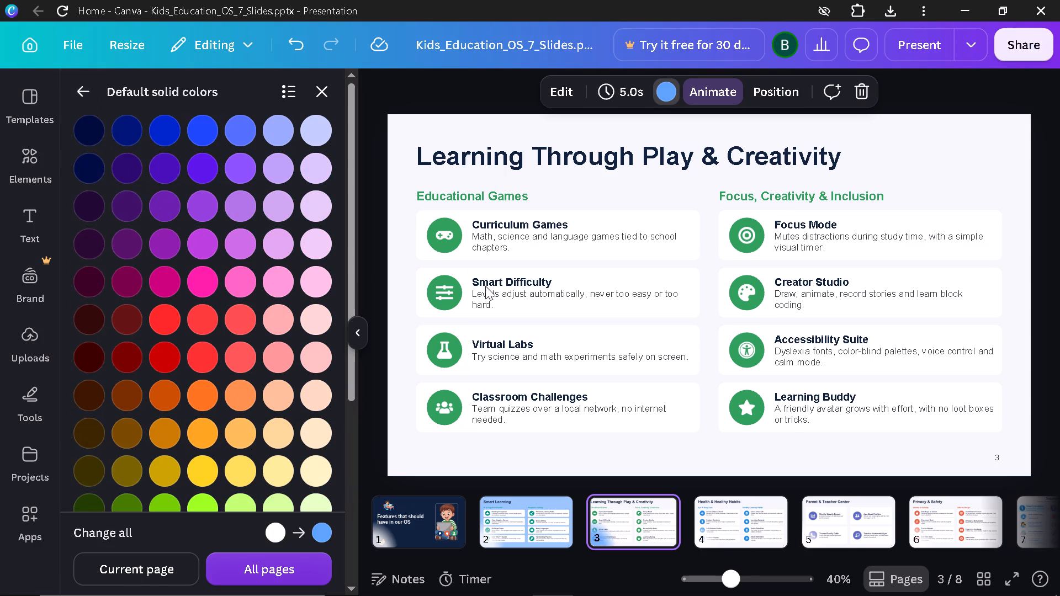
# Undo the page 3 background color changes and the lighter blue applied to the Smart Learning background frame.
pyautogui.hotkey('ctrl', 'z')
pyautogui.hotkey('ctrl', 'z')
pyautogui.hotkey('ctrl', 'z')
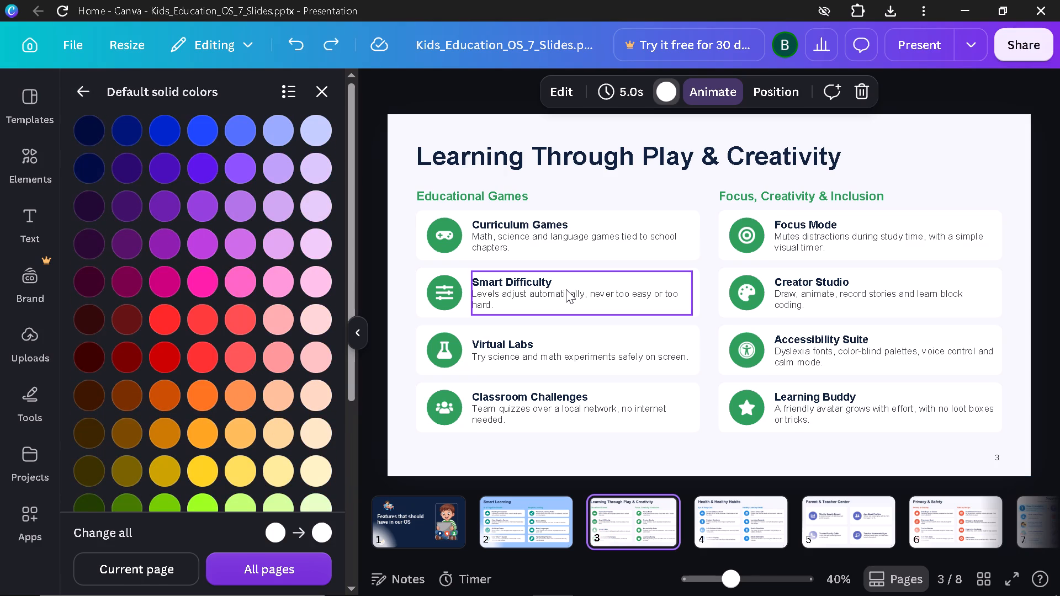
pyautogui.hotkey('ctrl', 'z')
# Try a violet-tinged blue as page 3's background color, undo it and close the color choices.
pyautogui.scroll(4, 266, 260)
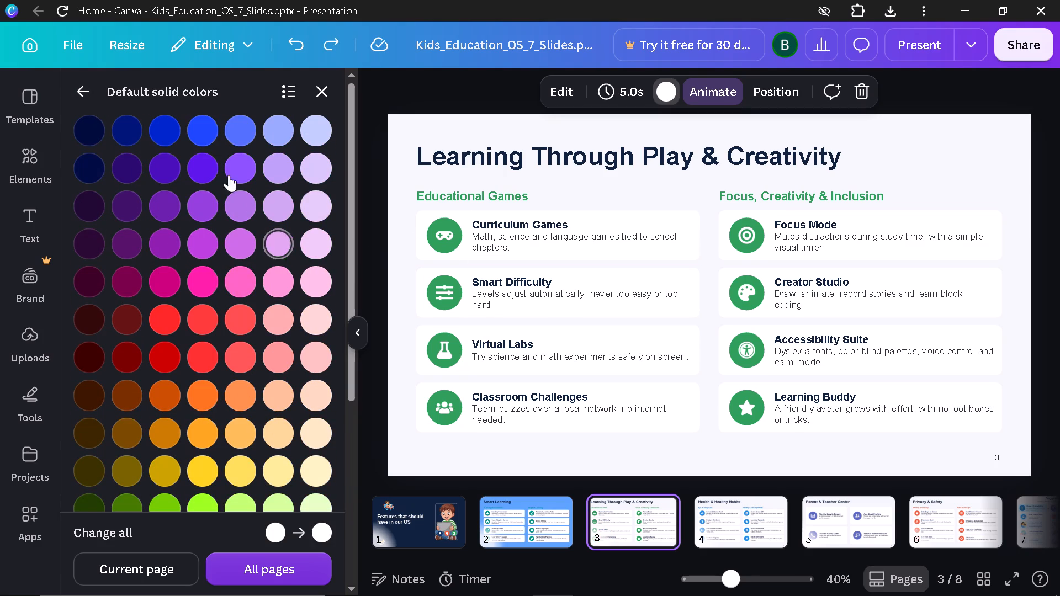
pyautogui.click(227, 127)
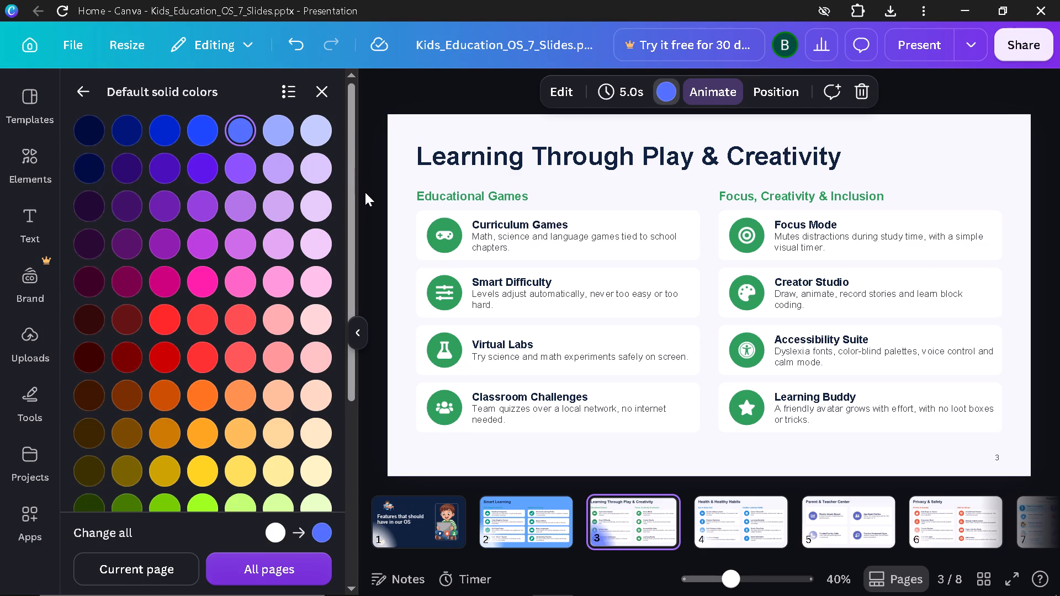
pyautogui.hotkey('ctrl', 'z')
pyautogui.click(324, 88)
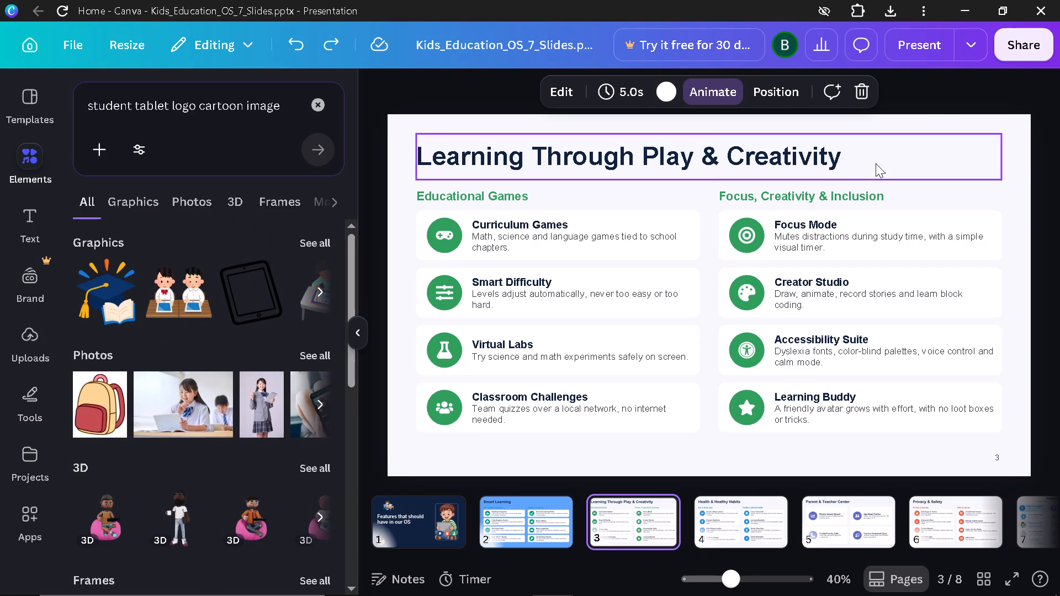
# Recolor the Learning Through Play & Creativity page's background frame with the same medium blue as the Smart Learning page.
pyautogui.click(907, 146)
pyautogui.click(967, 128)
pyautogui.click(1001, 216)
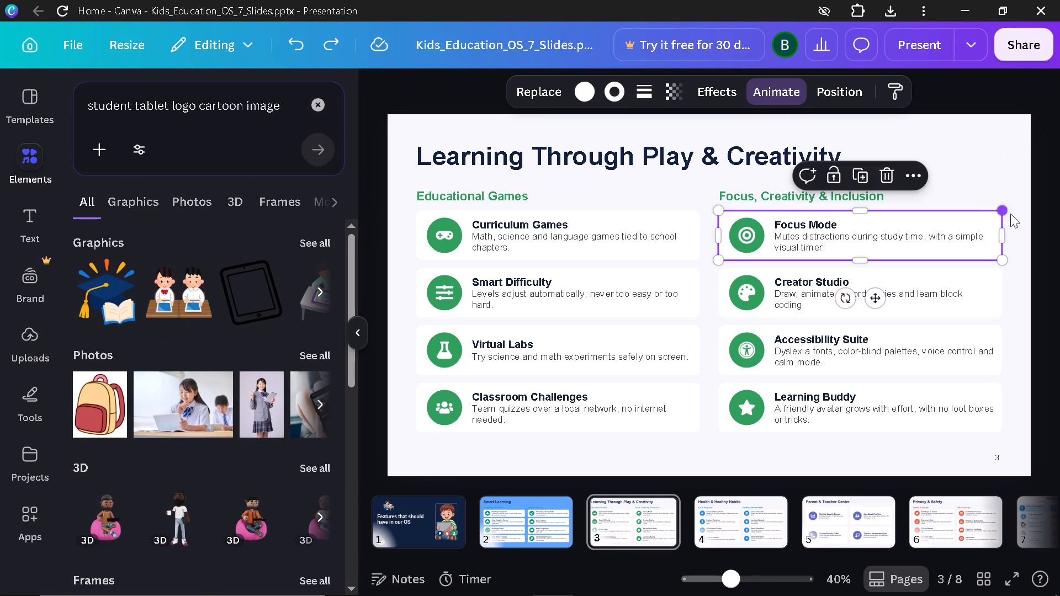
pyautogui.click(1015, 212)
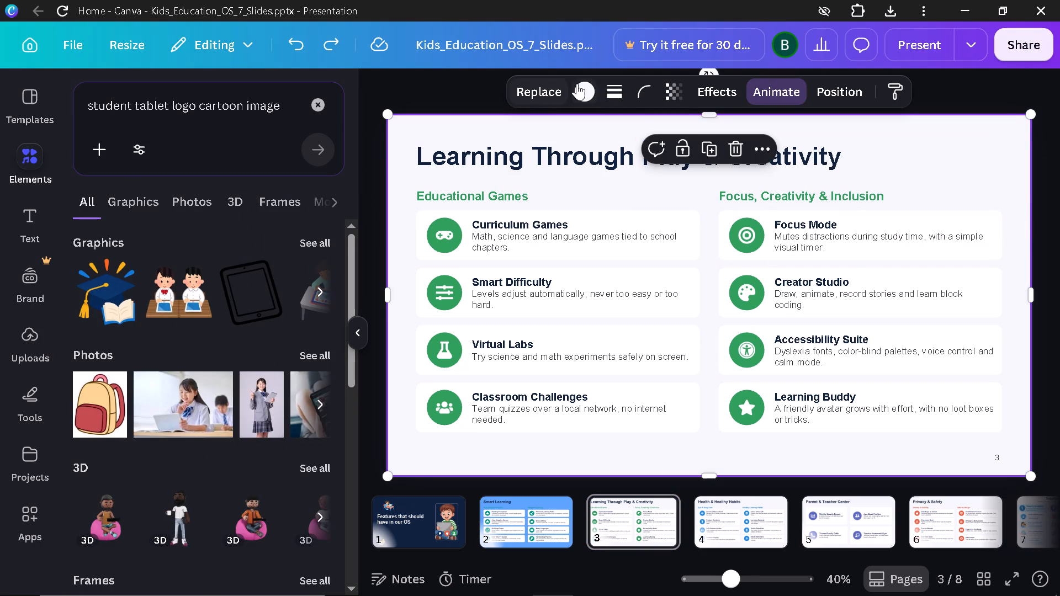
pyautogui.click(587, 83)
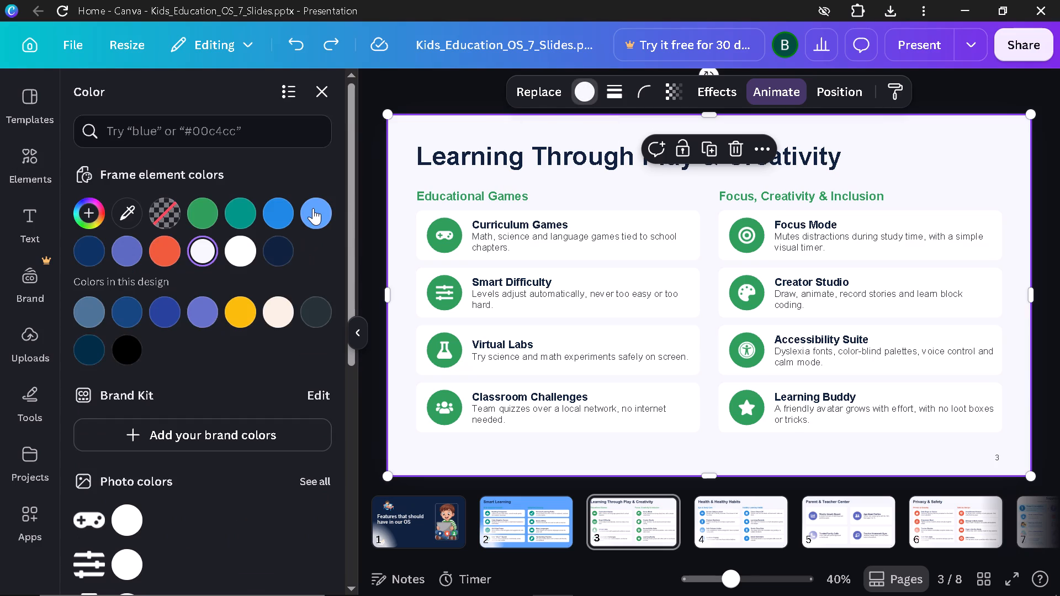
pyautogui.click(316, 203)
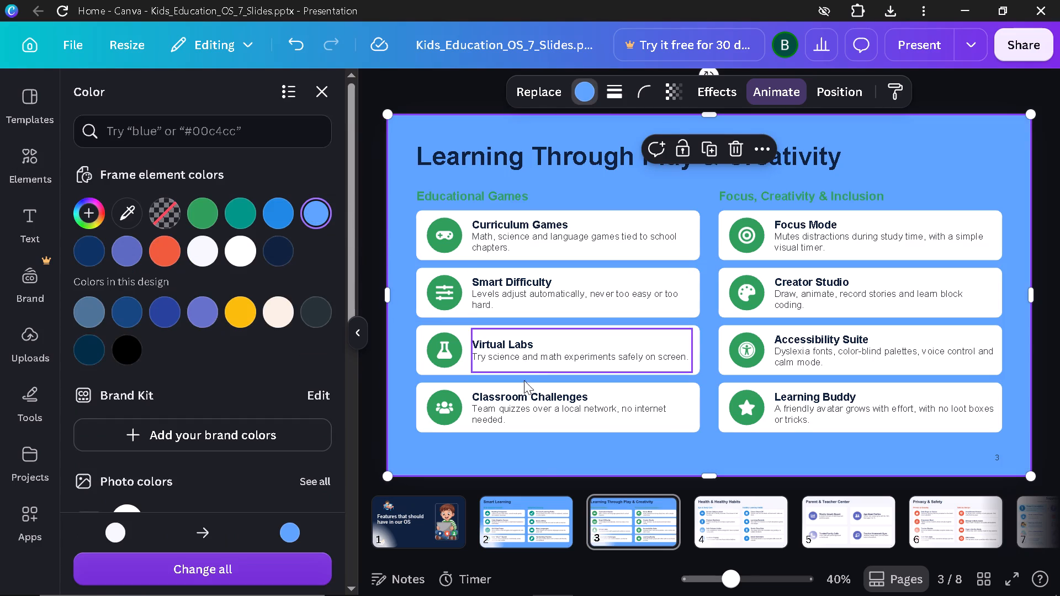
# Recolor the Health & Healthy Habits page's background frame with the same medium blue used on pages 2 and 3.
pyautogui.click(527, 509)
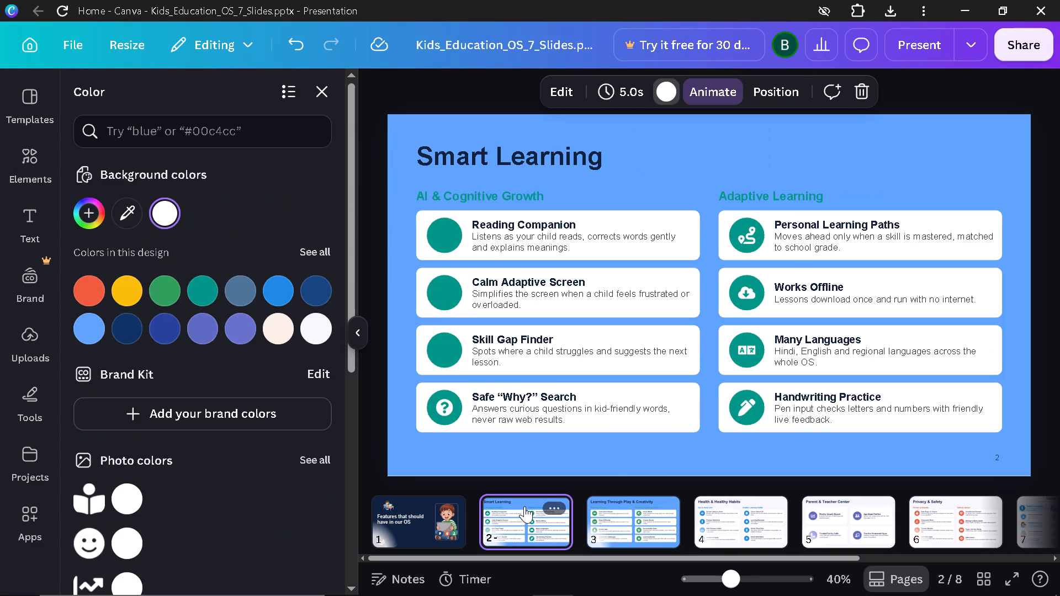
pyautogui.click(622, 519)
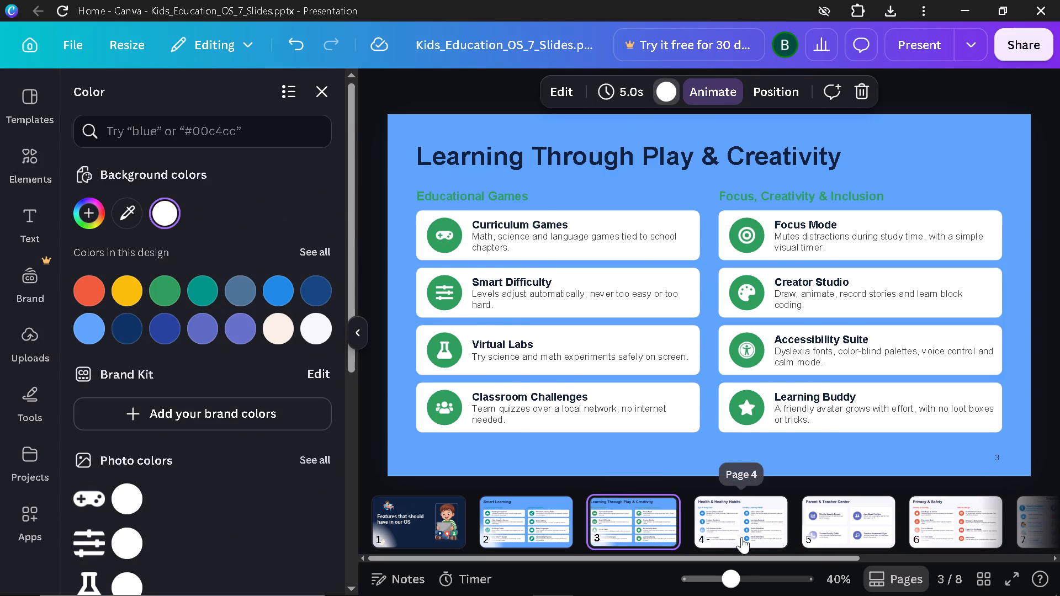
pyautogui.click(740, 534)
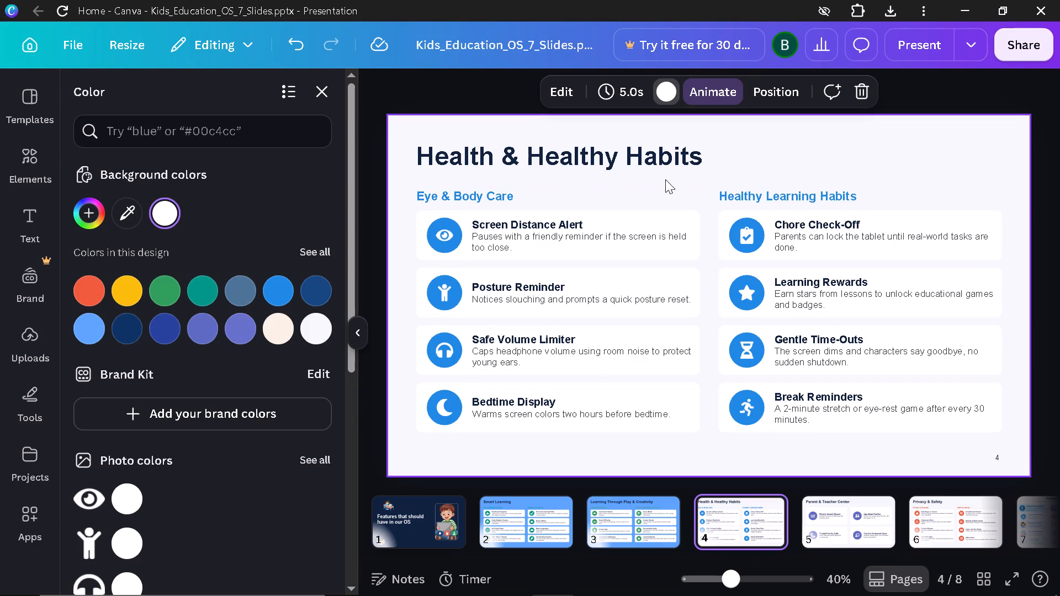
pyautogui.click(1017, 125)
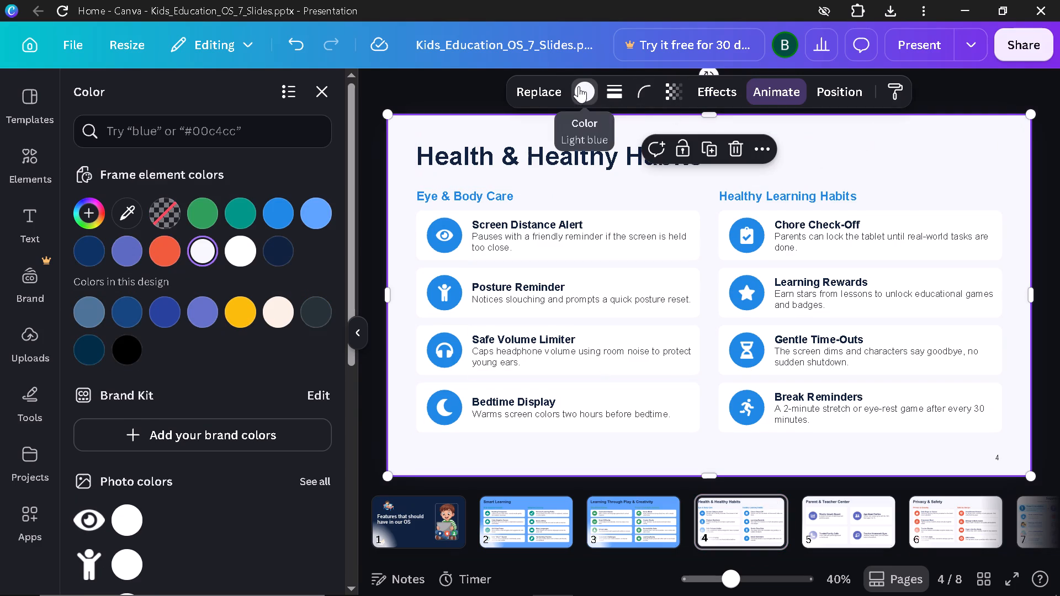
pyautogui.click(583, 85)
pyautogui.click(584, 88)
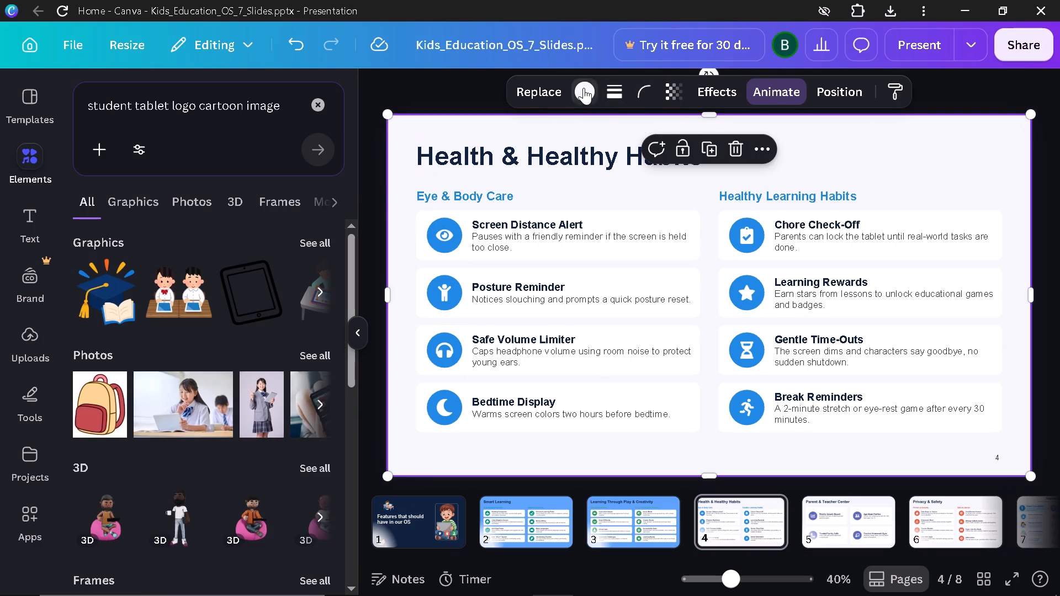
pyautogui.click(312, 209)
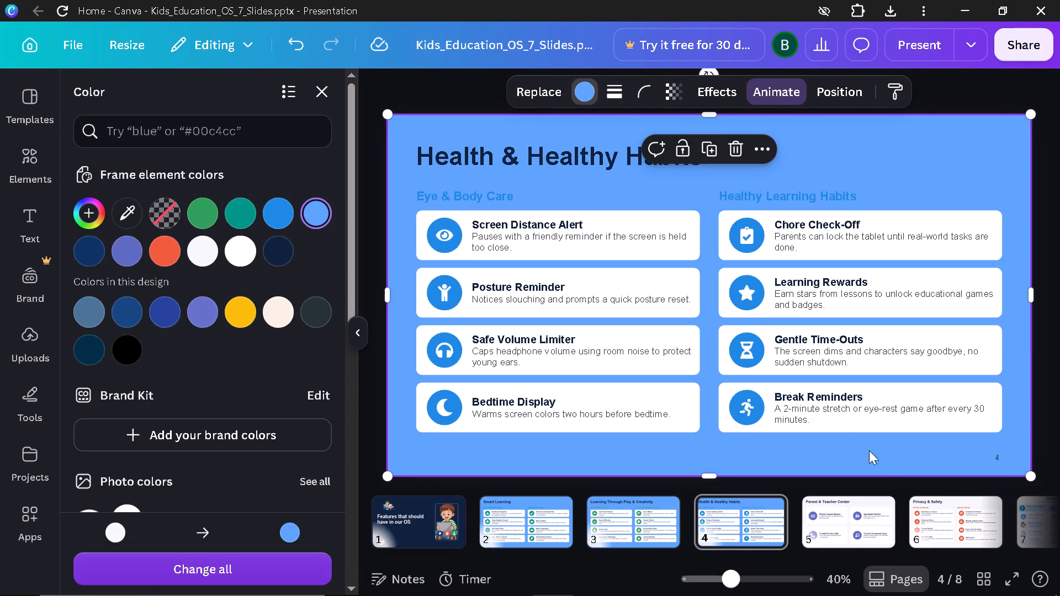
# Recolor the Parent & Teacher Center page's background frame with the same medium blue.
pyautogui.click(849, 520)
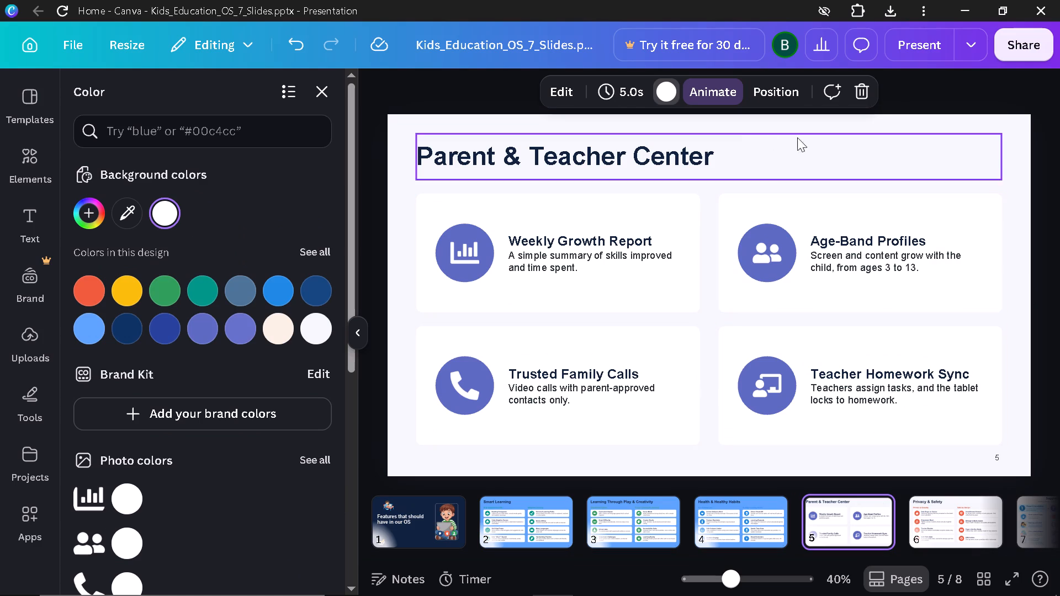
pyautogui.click(668, 92)
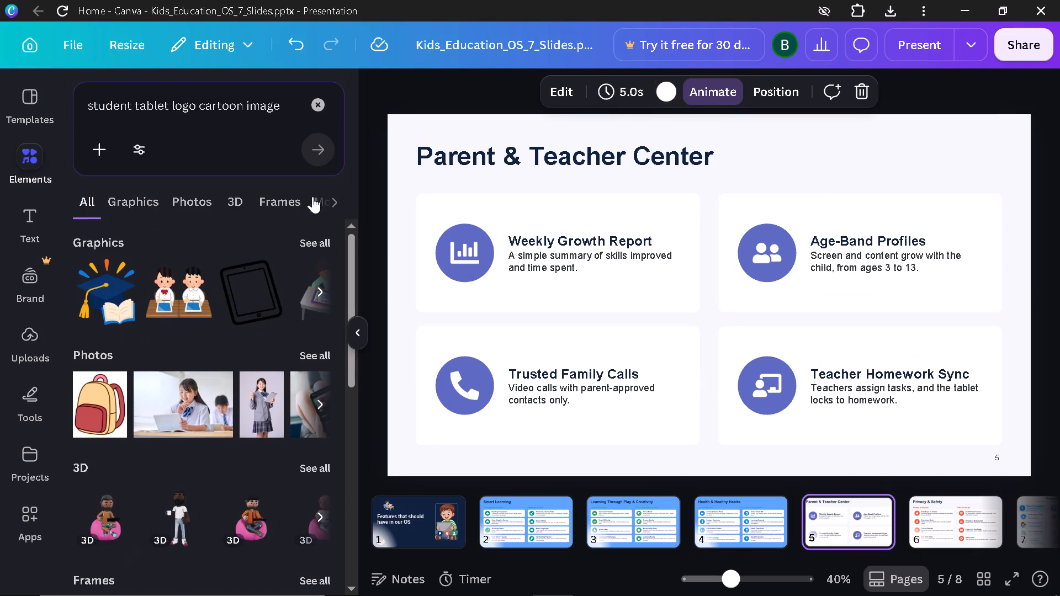
pyautogui.click(996, 126)
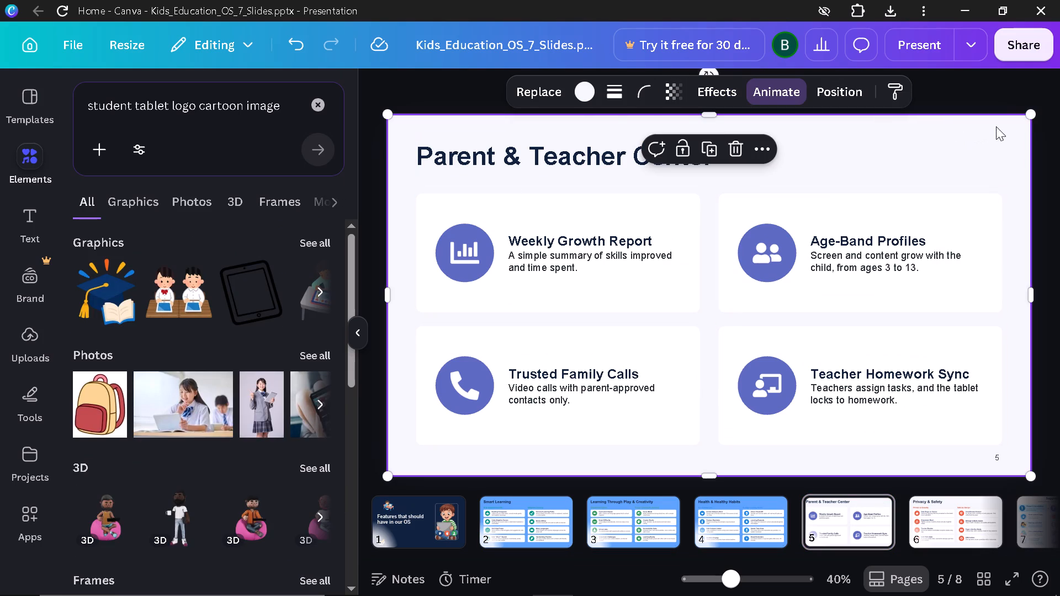
pyautogui.click(586, 97)
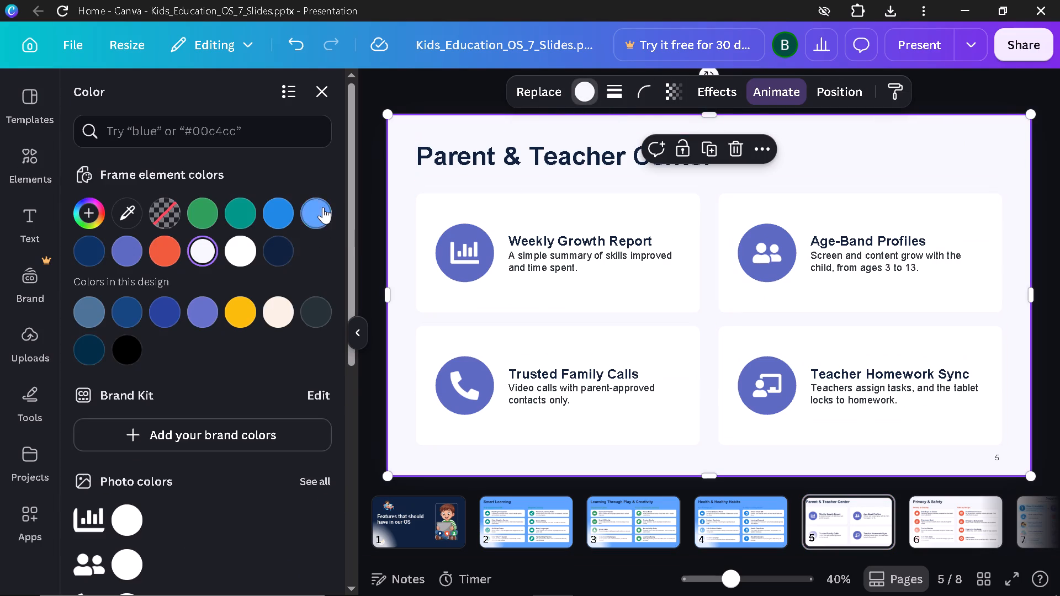
pyautogui.click(322, 207)
# Recolor the Privacy & Safety page's background frame with the same medium blue.
pyautogui.click(940, 525)
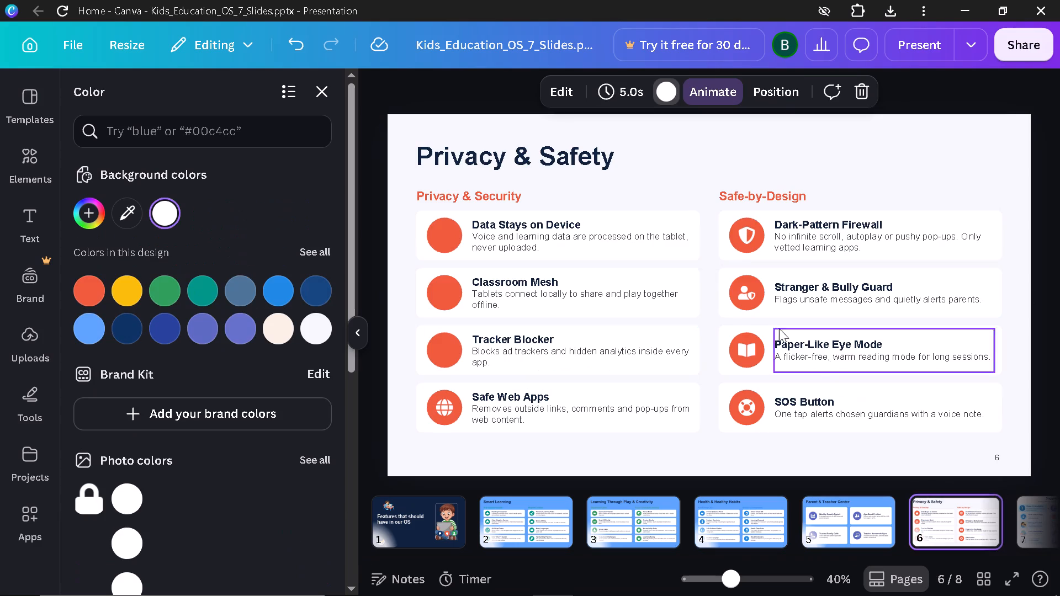
pyautogui.click(988, 126)
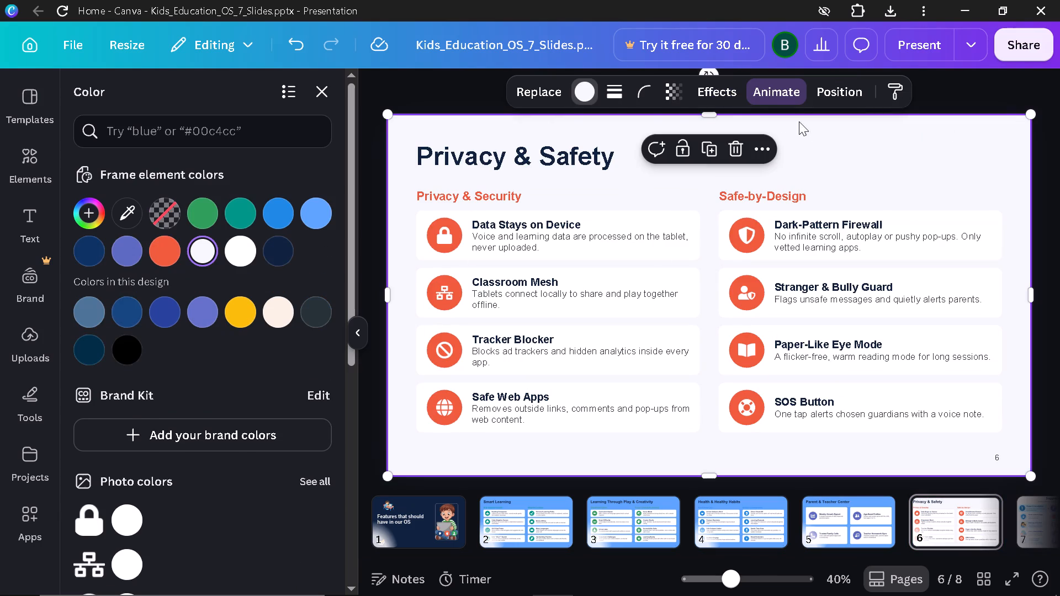
pyautogui.click(593, 98)
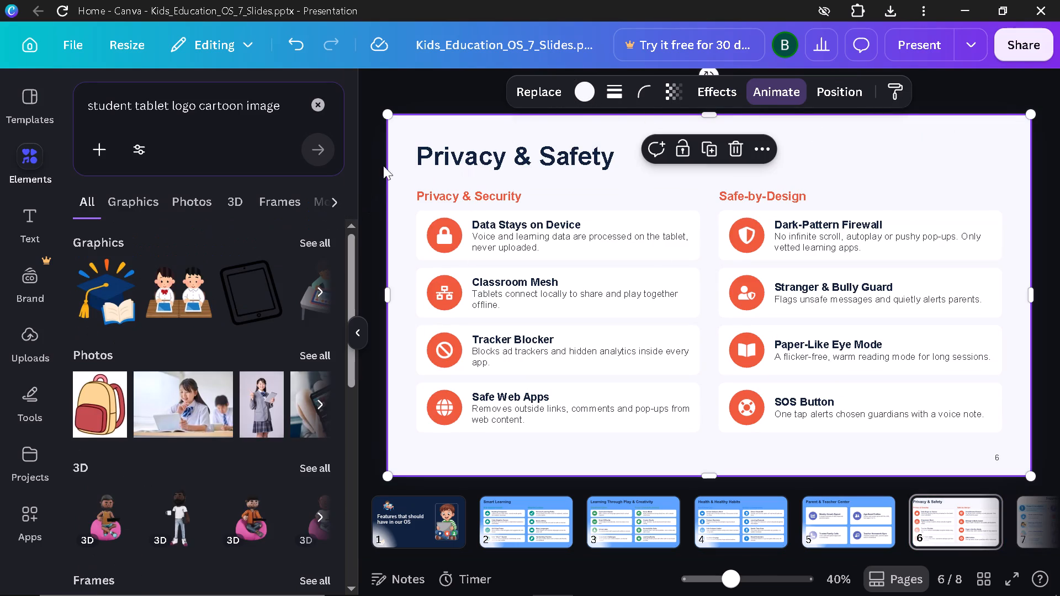
pyautogui.click(592, 93)
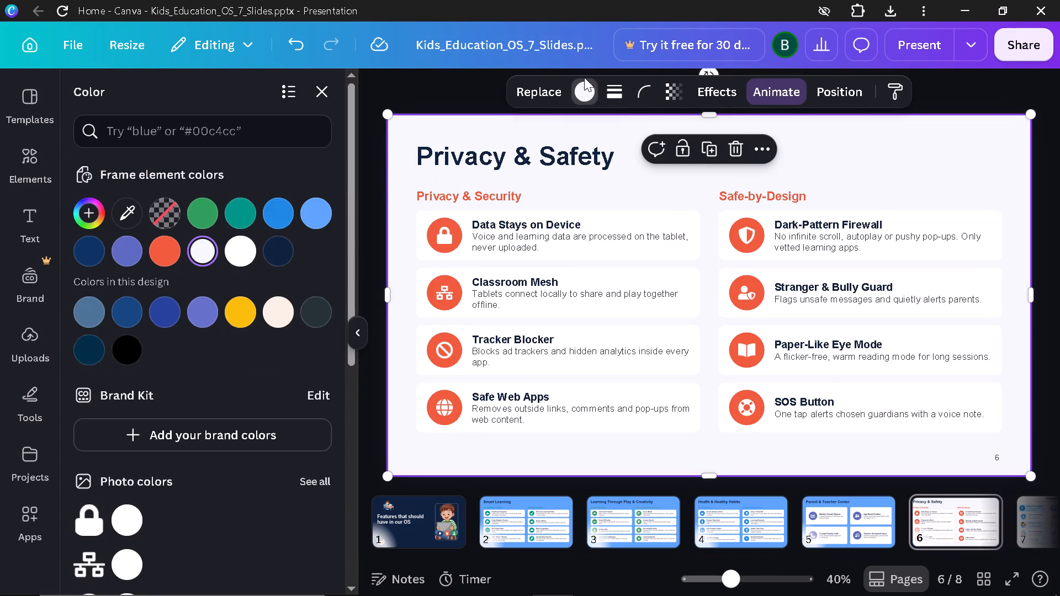
pyautogui.click(582, 86)
pyautogui.click(579, 84)
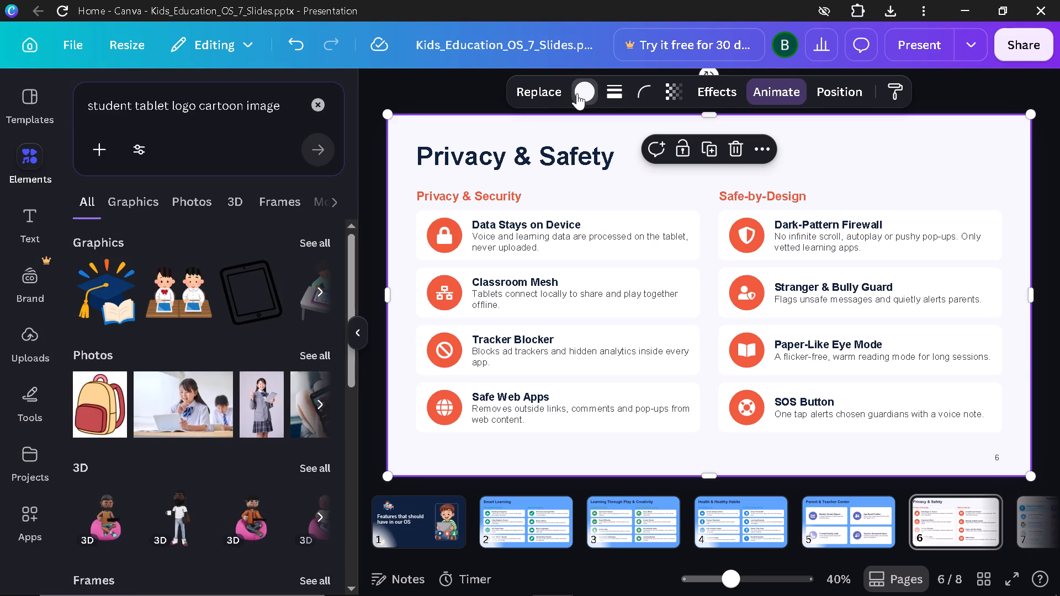
pyautogui.click(319, 207)
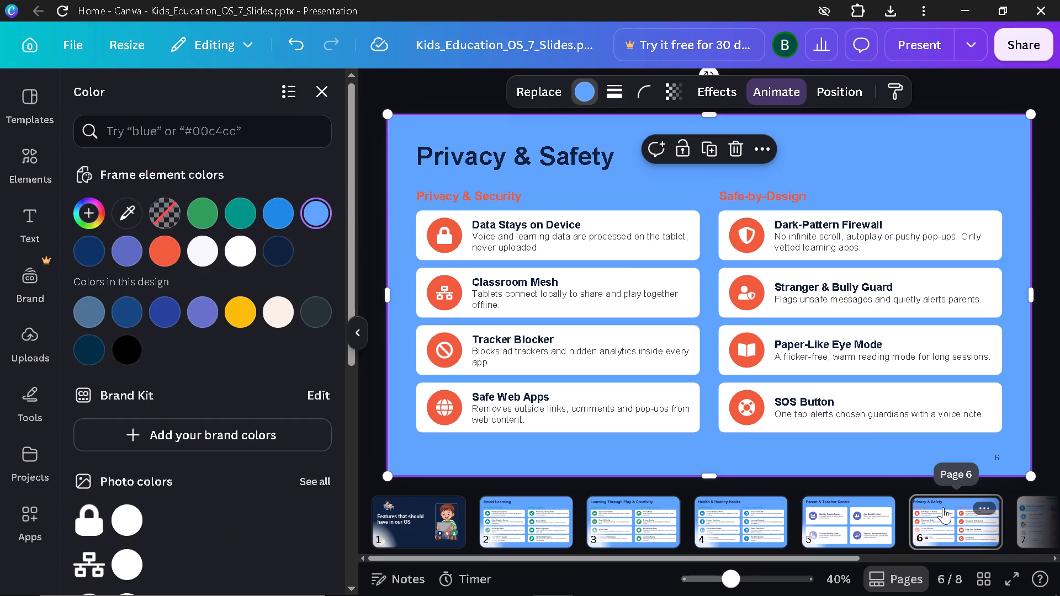
# Delete page 8, which holds the cropped duplicate of the build roadmap.
pyautogui.click(849, 515)
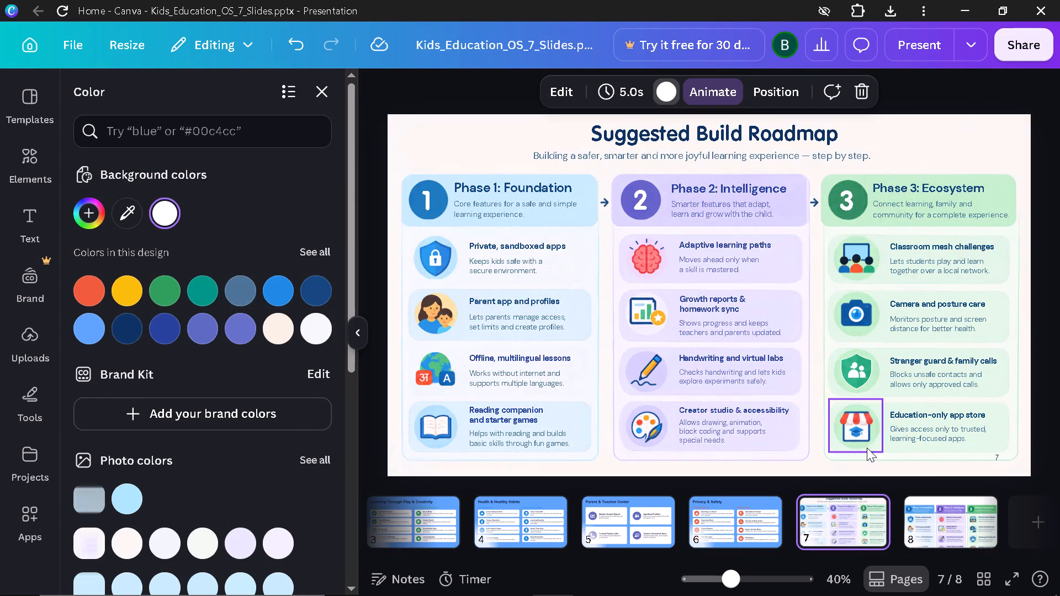
pyautogui.click(939, 531)
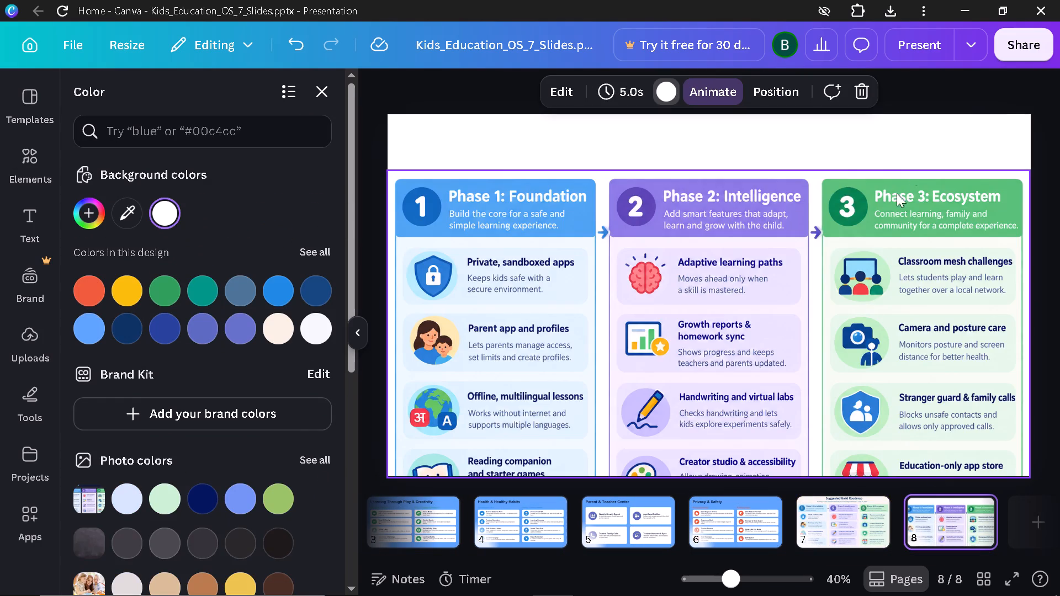
pyautogui.click(868, 83)
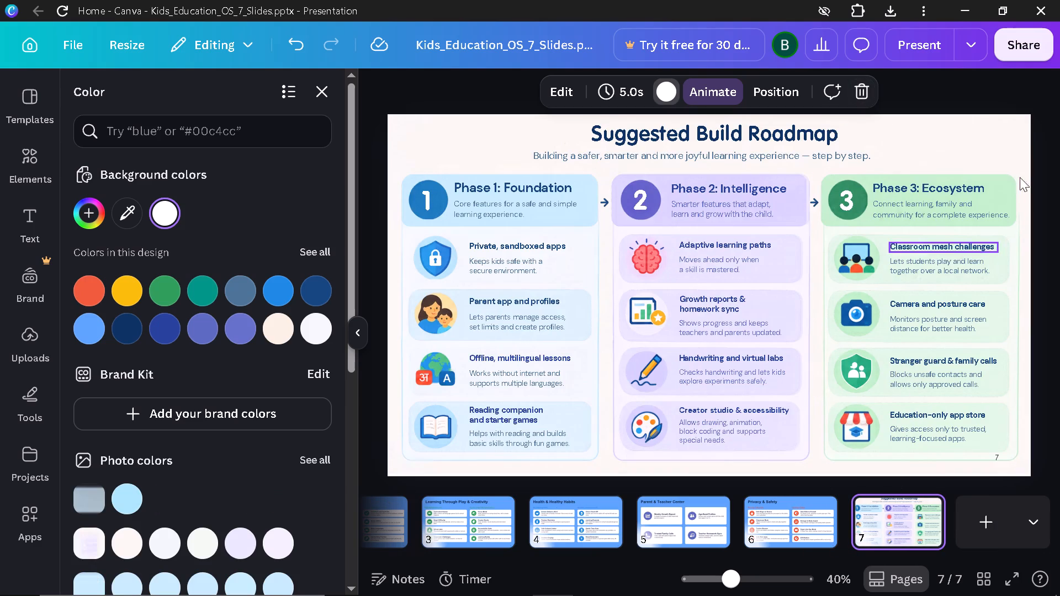
# Try light blue photo colors on the Suggested Build Roadmap background image's first color, settling on the medium blue.
pyautogui.click(1011, 125)
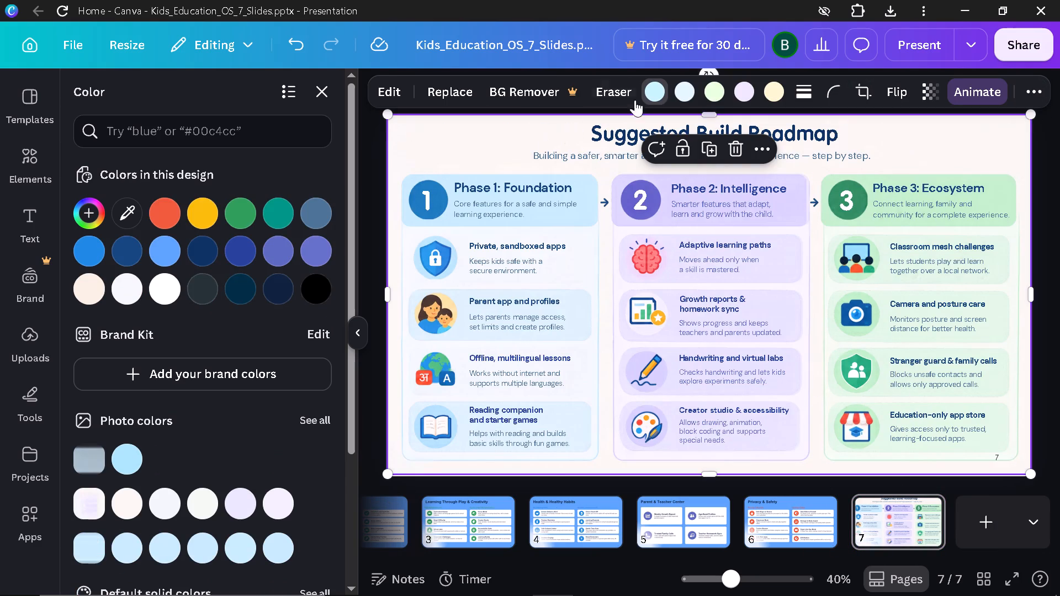
pyautogui.click(660, 92)
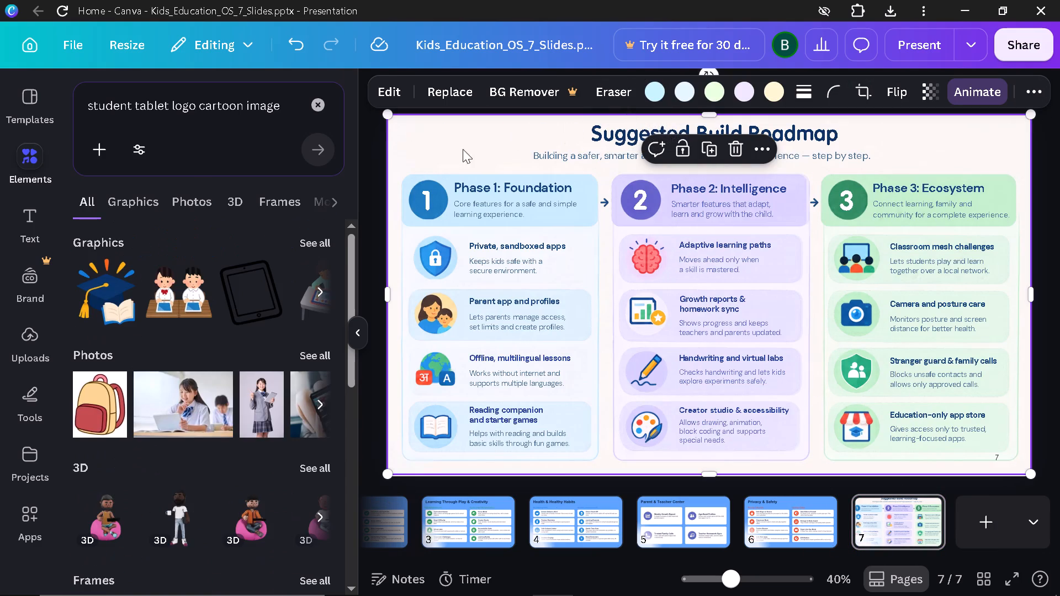
pyautogui.click(659, 88)
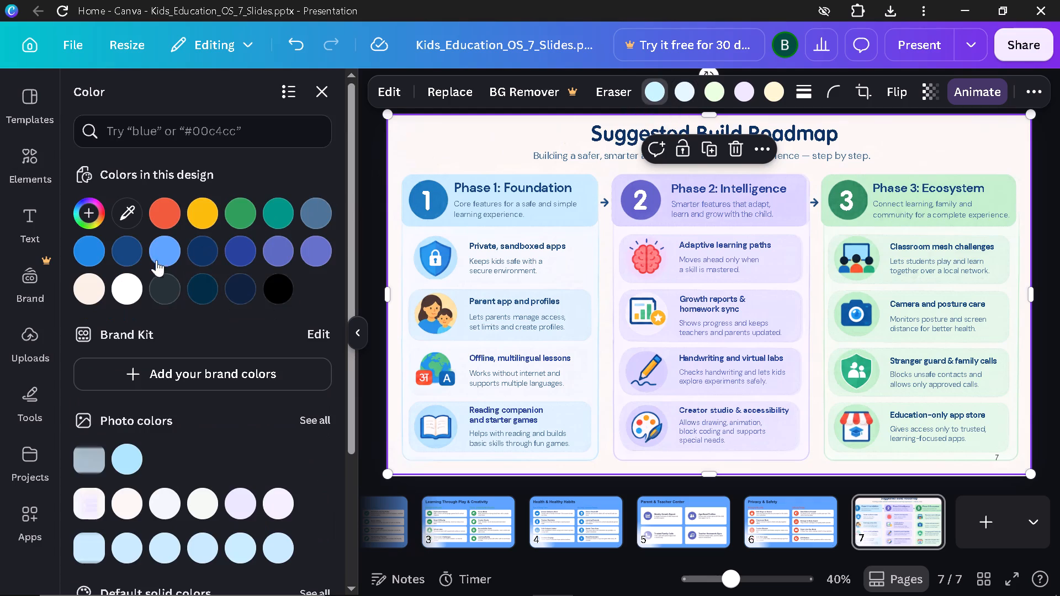
pyautogui.click(132, 459)
pyautogui.click(120, 456)
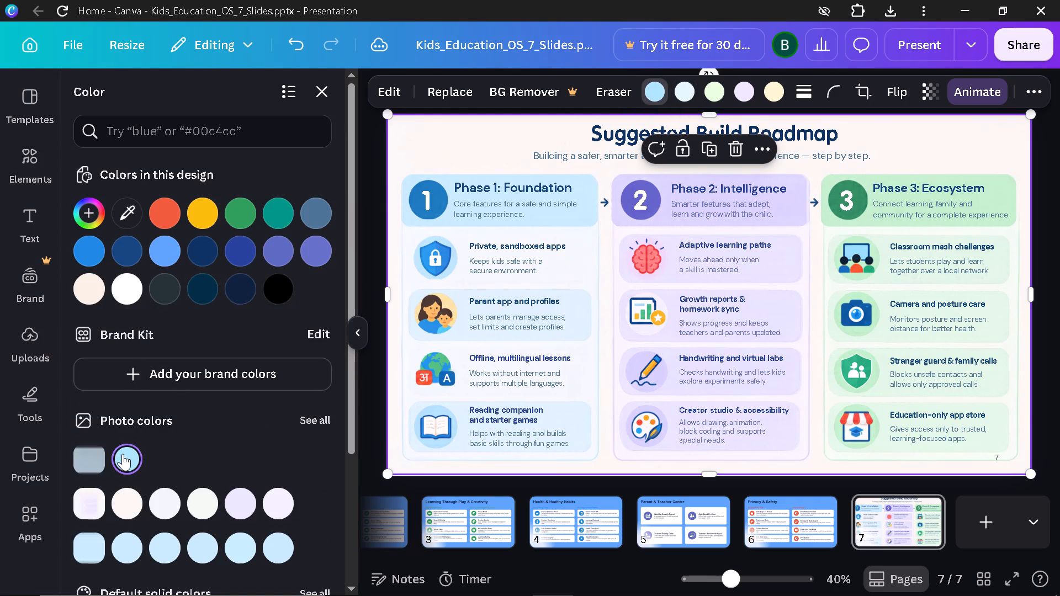
pyautogui.click(161, 545)
pyautogui.click(172, 249)
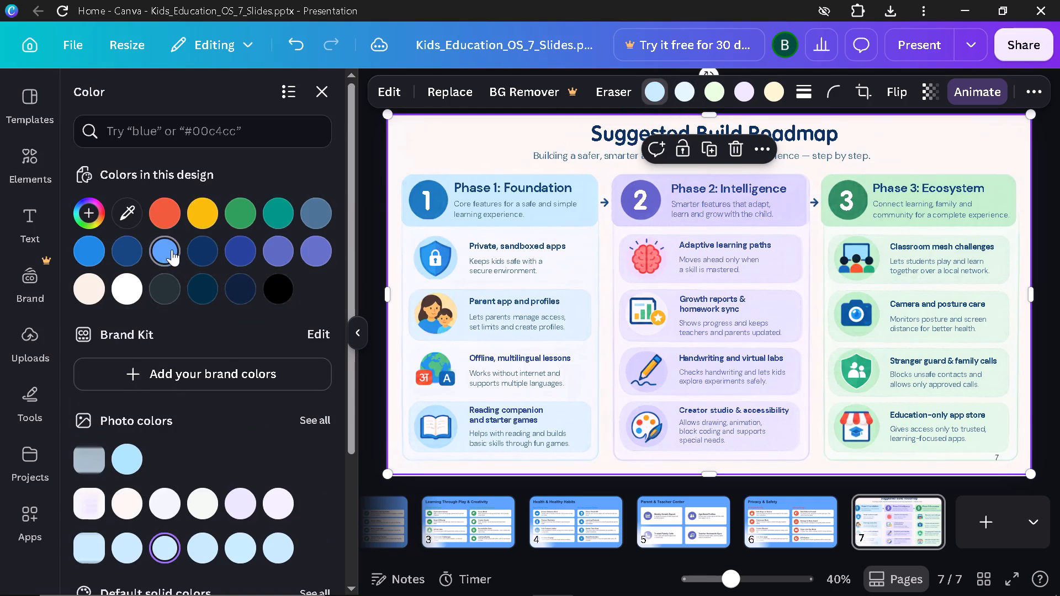
pyautogui.click(261, 245)
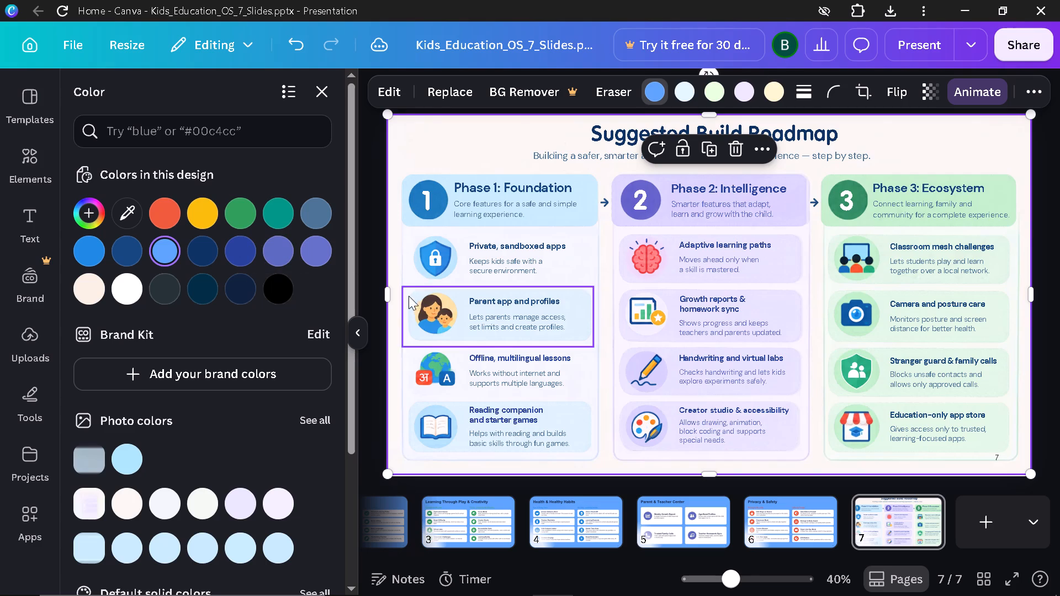
pyautogui.click(520, 119)
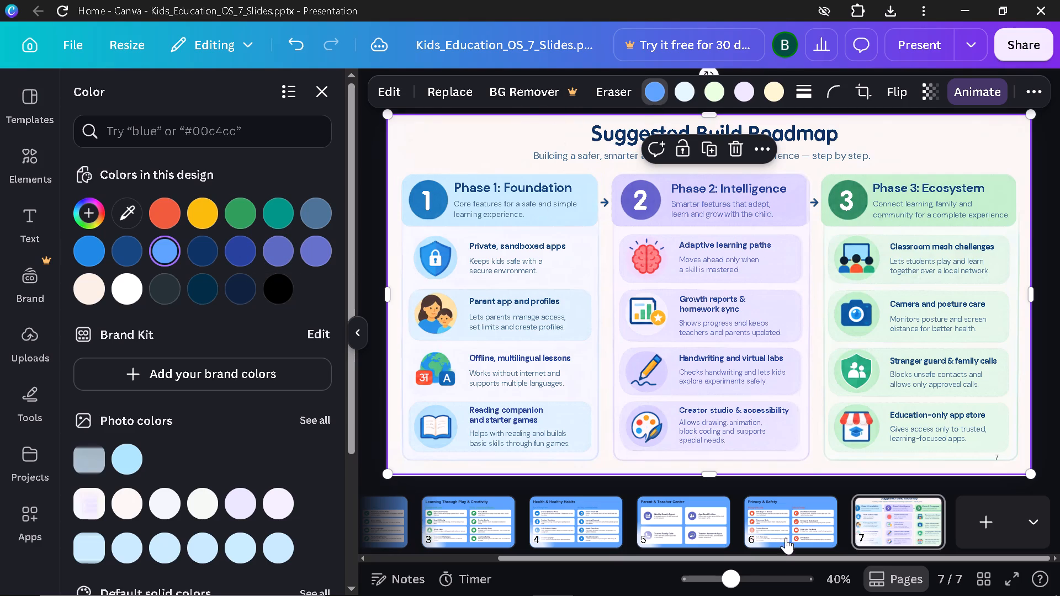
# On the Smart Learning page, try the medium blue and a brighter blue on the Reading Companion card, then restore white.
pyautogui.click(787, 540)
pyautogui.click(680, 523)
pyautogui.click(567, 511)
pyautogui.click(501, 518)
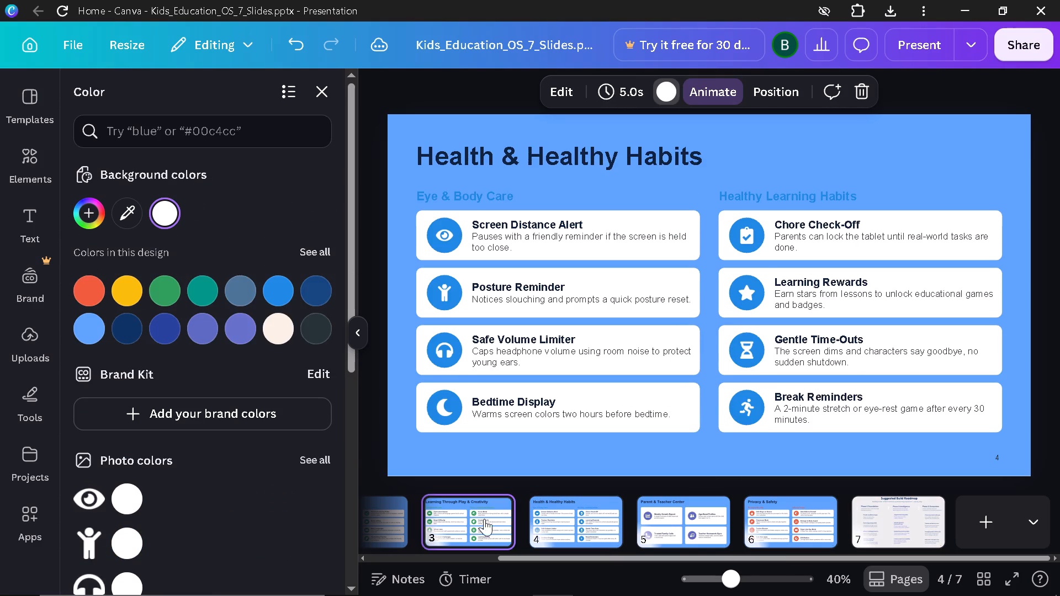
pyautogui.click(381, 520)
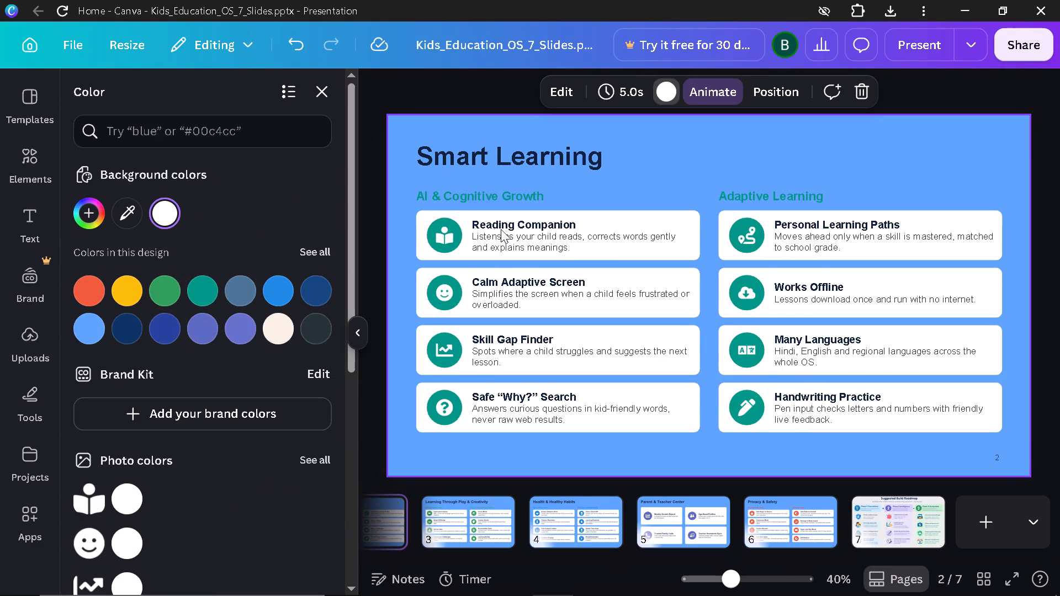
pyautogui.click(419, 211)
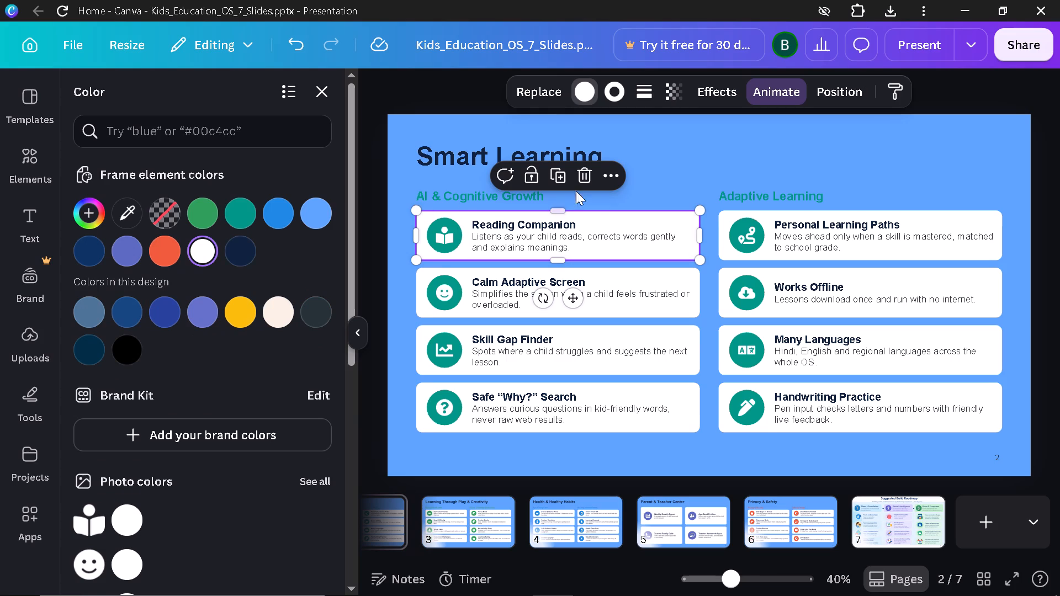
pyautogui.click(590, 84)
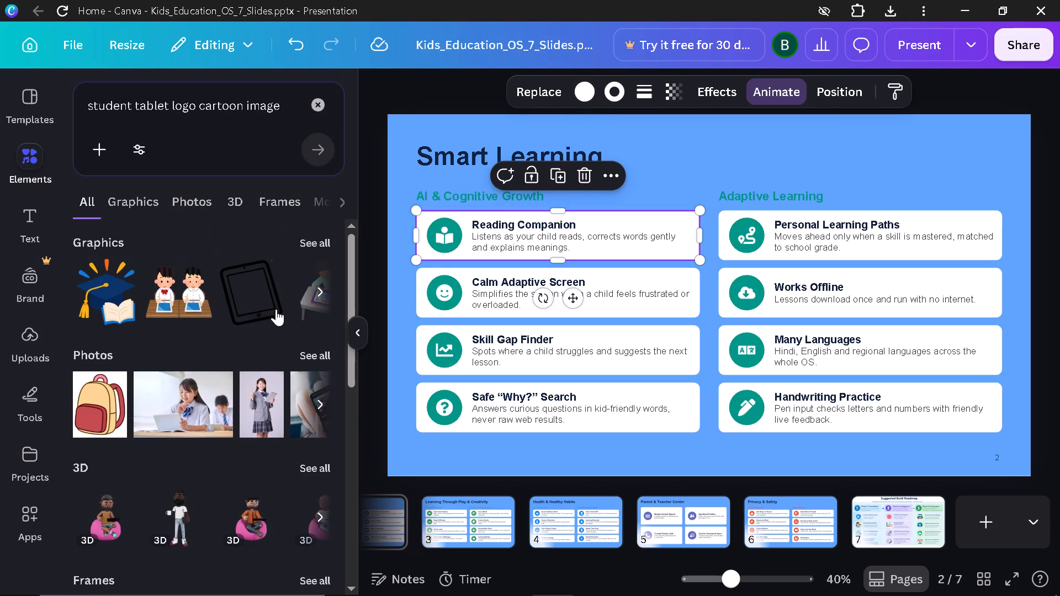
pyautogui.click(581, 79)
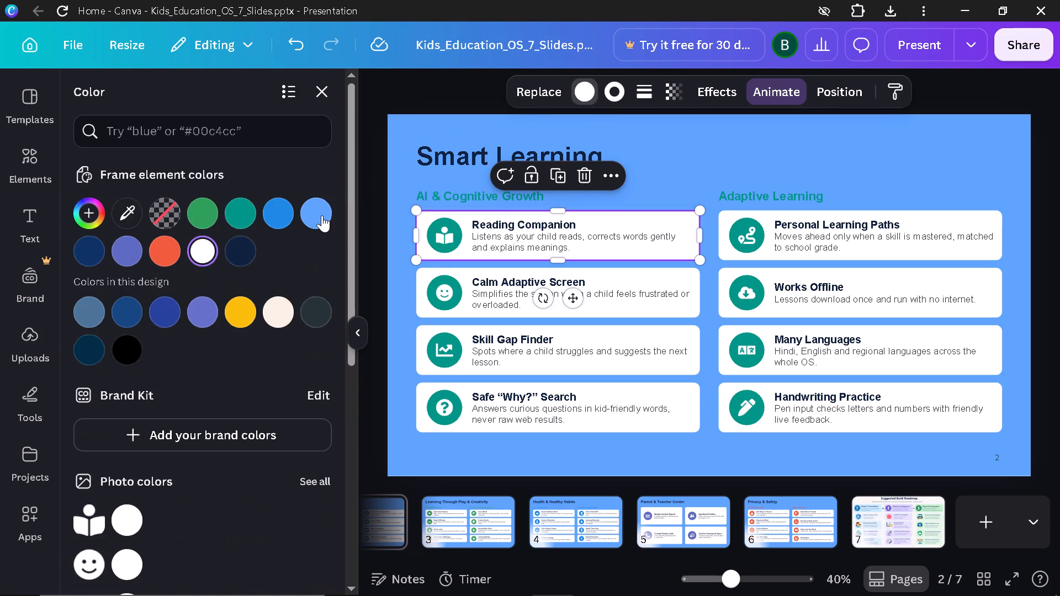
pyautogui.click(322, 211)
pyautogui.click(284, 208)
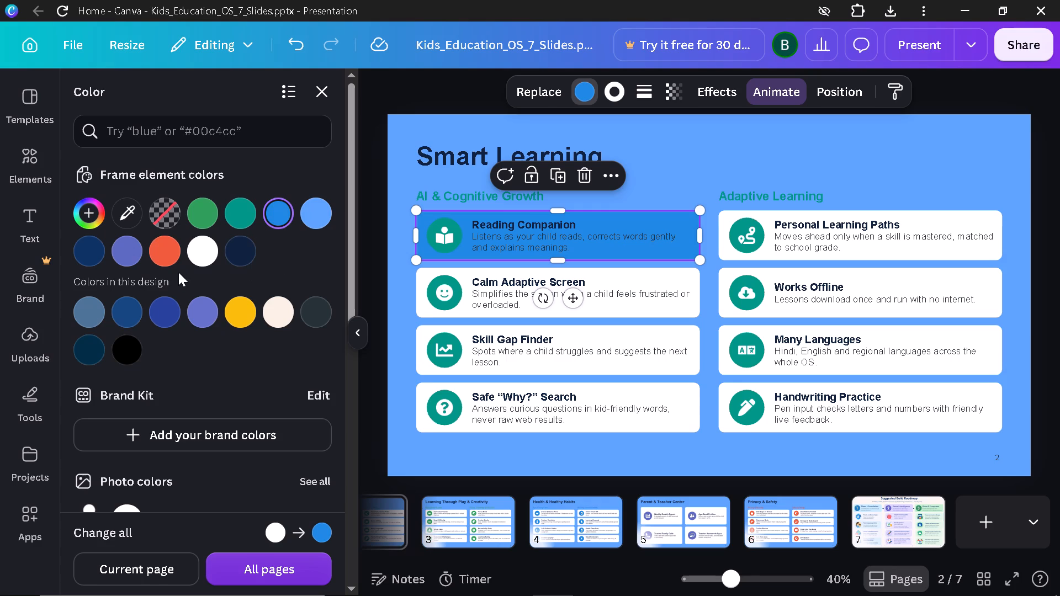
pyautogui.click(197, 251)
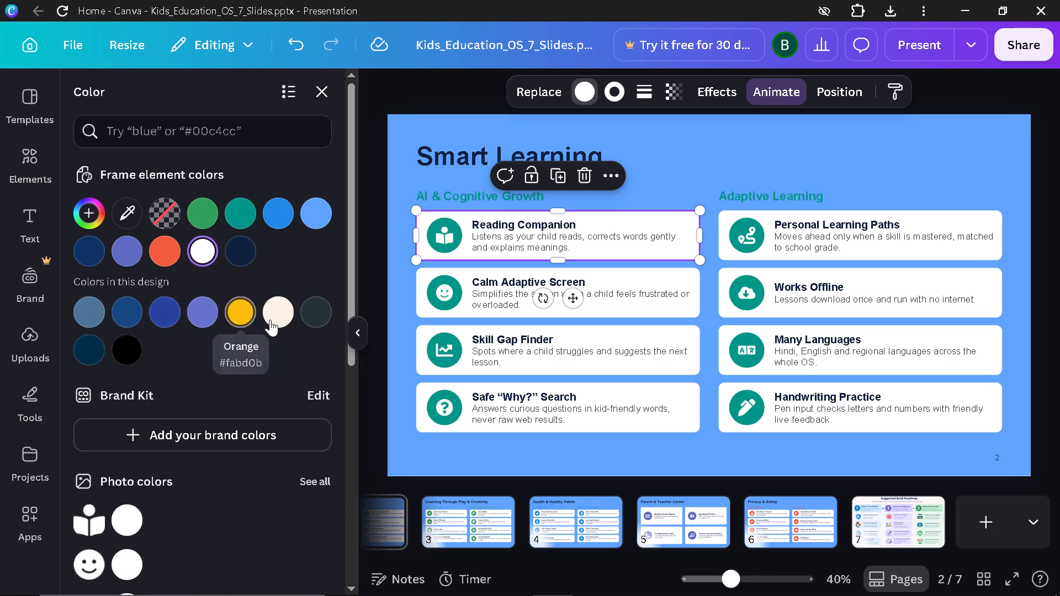
# Fill the Reading Companion card with the light gray default solid color.
pyautogui.scroll(-2, 260, 352)
pyautogui.scroll(3, 260, 352)
pyautogui.scroll(-2, 260, 352)
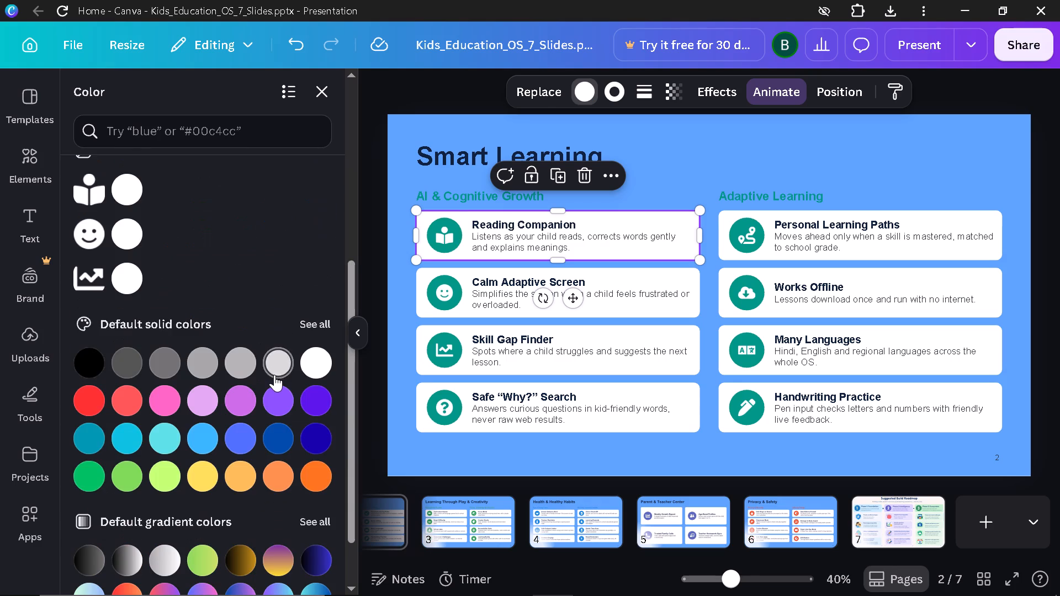
pyautogui.click(281, 361)
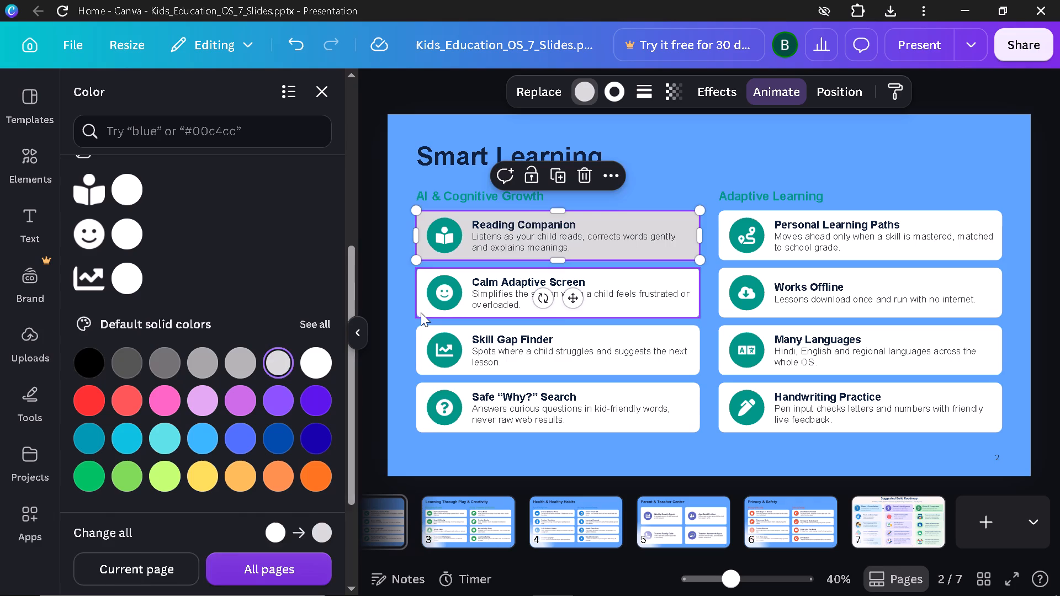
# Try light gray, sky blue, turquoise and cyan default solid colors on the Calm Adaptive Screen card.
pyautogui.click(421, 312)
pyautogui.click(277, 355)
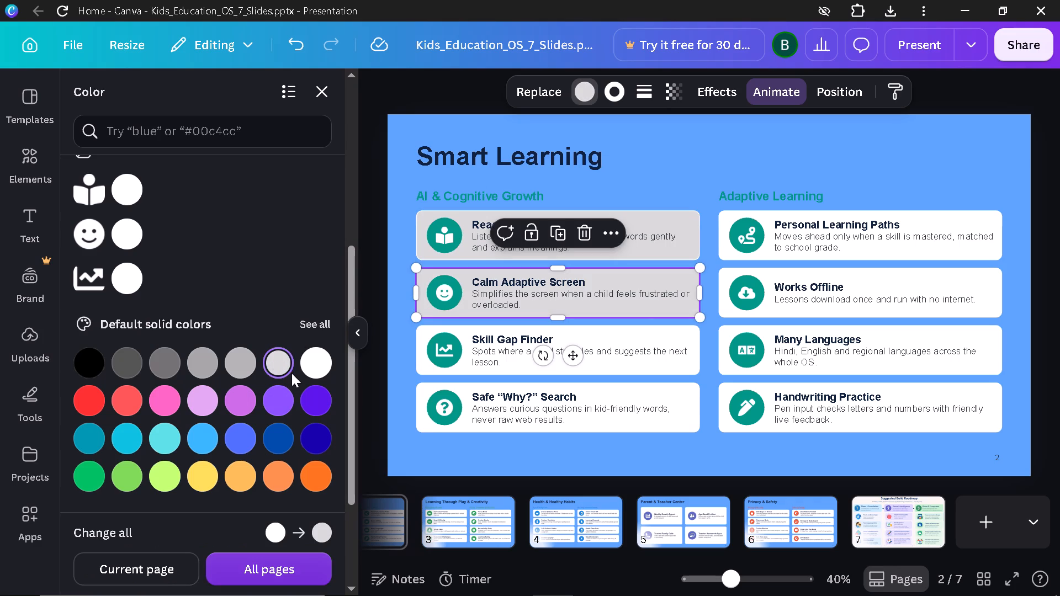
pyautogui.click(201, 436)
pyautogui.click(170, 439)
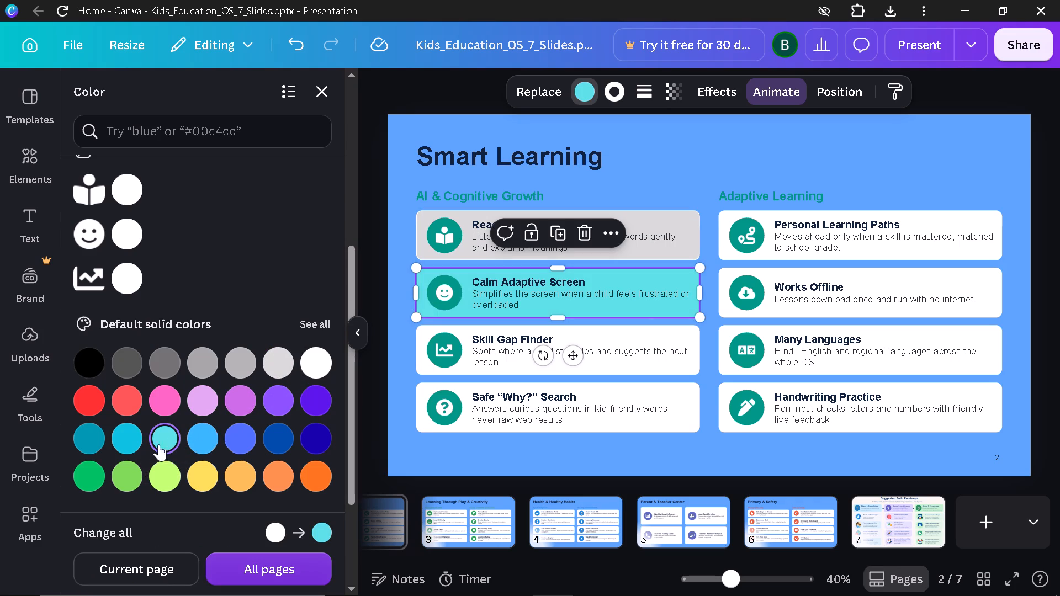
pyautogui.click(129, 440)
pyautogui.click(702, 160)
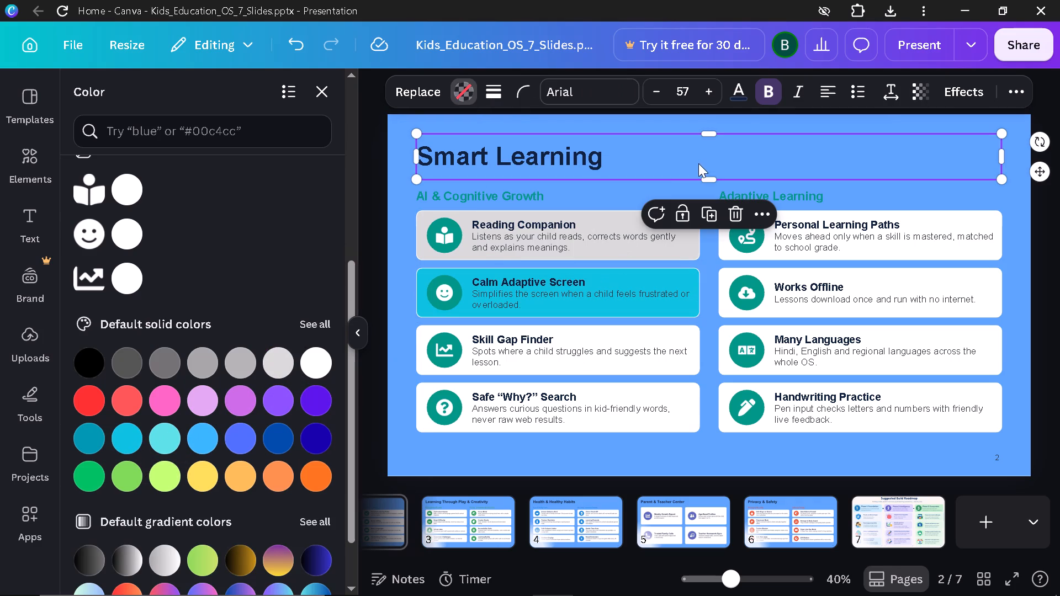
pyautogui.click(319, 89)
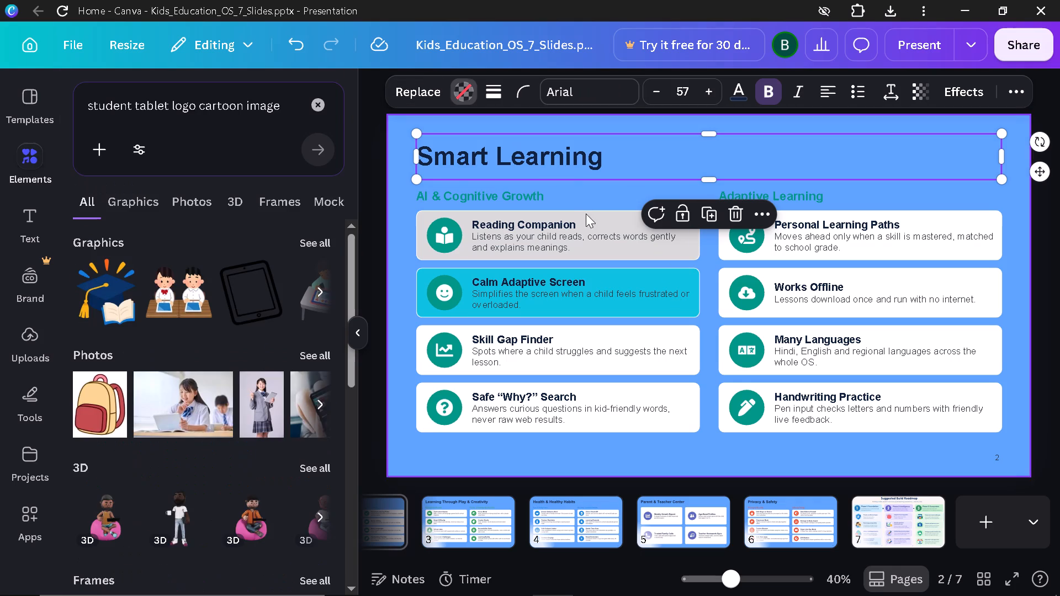
# Undo the card and background recoloring until the content pages are back to their original light backgrounds and white cards.
pyautogui.click(568, 208)
pyautogui.hotkey('ctrl', 'z')
pyautogui.hotkey('ctrl', 'z')
pyautogui.hotkey('ctrl', 'z')
pyautogui.hotkey('ctrl', 'z')
pyautogui.hotkey('ctrl', 'z')
pyautogui.hotkey('ctrl', 'z')
pyautogui.hotkey('ctrl', 'z')
pyautogui.hotkey('ctrl', 'z')
pyautogui.hotkey('ctrl', 'z')
pyautogui.hotkey('ctrl', 'z')
pyautogui.hotkey('ctrl', 'z')
pyautogui.hotkey('ctrl', 'z')
pyautogui.hotkey('ctrl', 'z')
pyautogui.hotkey('ctrl', 'z')
pyautogui.hotkey('ctrl', 'z')
pyautogui.hotkey('ctrl', 'z')
pyautogui.hotkey('ctrl', 'z')
pyautogui.hotkey('ctrl', 'z')
pyautogui.hotkey('ctrl', 'z')
pyautogui.hotkey('ctrl', 'z')
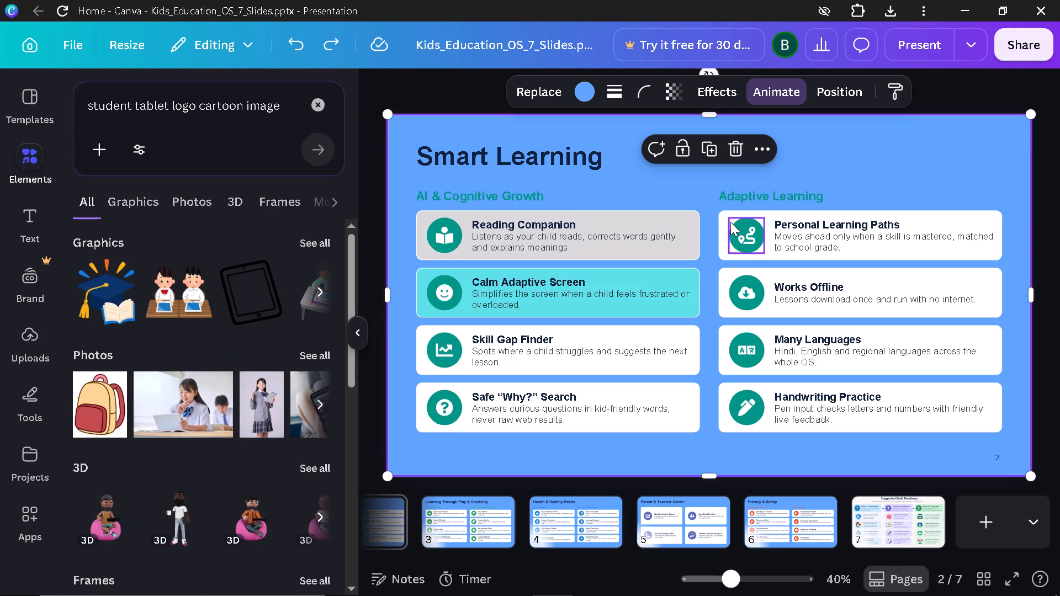
pyautogui.click(352, 332)
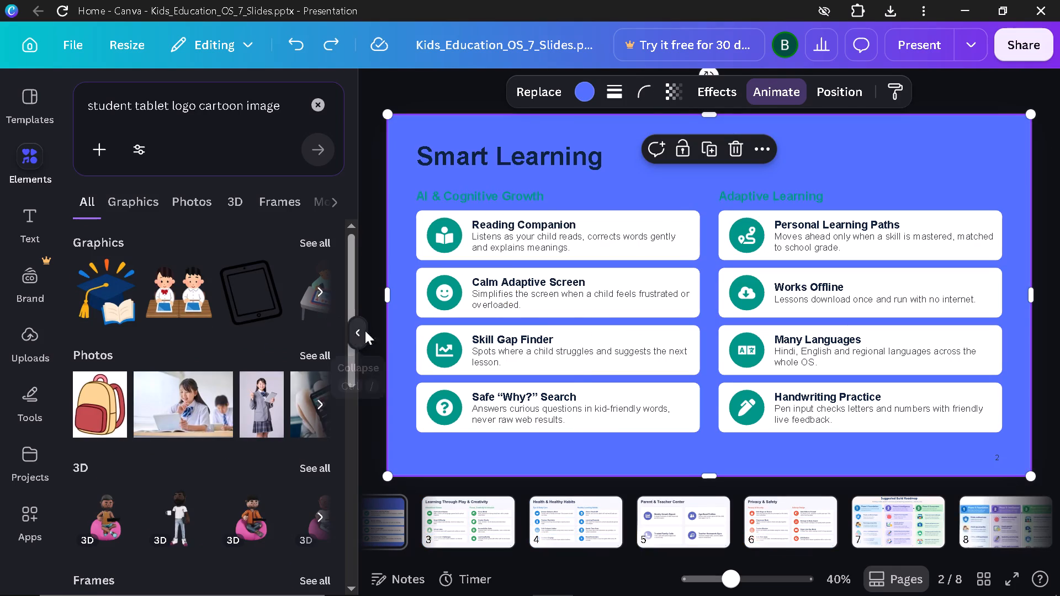
pyautogui.hotkey('ctrl', 'z')
pyautogui.hotkey('ctrl', 'z')
pyautogui.hotkey('ctrl', 'z')
pyautogui.hotkey('ctrl', 'z')
pyautogui.hotkey('ctrl', 'z')
pyautogui.hotkey('ctrl', 'z')
pyautogui.hotkey('ctrl', 'z')
pyautogui.hotkey('ctrl', 'z')
pyautogui.hotkey('ctrl', 'z')
pyautogui.hotkey('ctrl', 'z')
pyautogui.hotkey('ctrl', 'z')
pyautogui.hotkey('ctrl', 'z')
pyautogui.hotkey('ctrl', 'z')
pyautogui.hotkey('ctrl', 'z')
pyautogui.hotkey('ctrl', 'z')
pyautogui.hotkey('ctrl', 'z')
pyautogui.hotkey('ctrl', 'z')
pyautogui.hotkey('ctrl', 'z')
pyautogui.hotkey('ctrl', 'z')
pyautogui.hotkey('ctrl', 'z')
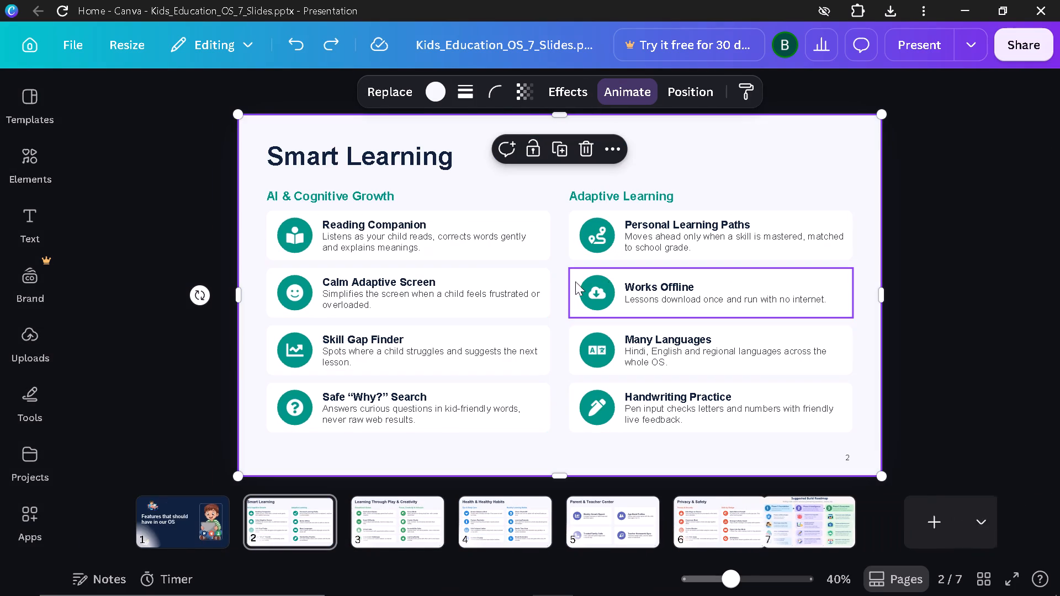
# Open the cover page and redo its edits until the boy-with-tablet picture and the three subject icons are back in place.
pyautogui.click(189, 517)
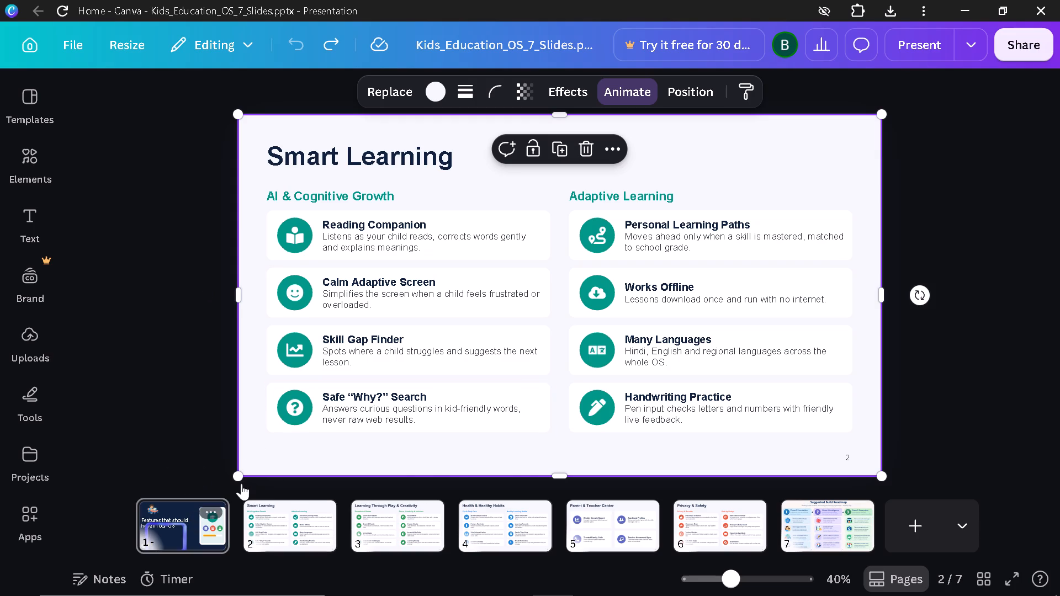
pyautogui.click(548, 327)
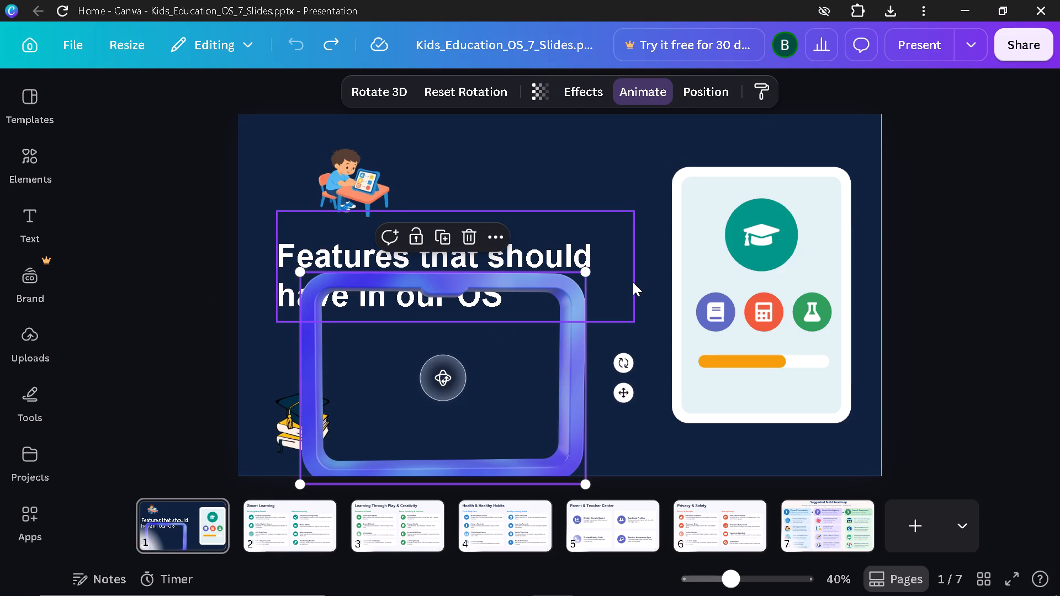
pyautogui.hotkey('ctrl', 'y')
pyautogui.hotkey('ctrl', 'y')
pyautogui.hotkey('ctrl', 'y')
pyautogui.hotkey('ctrl', 'y')
pyautogui.hotkey('ctrl', 'y')
pyautogui.hotkey('ctrl', 'y')
pyautogui.hotkey('ctrl', 'y')
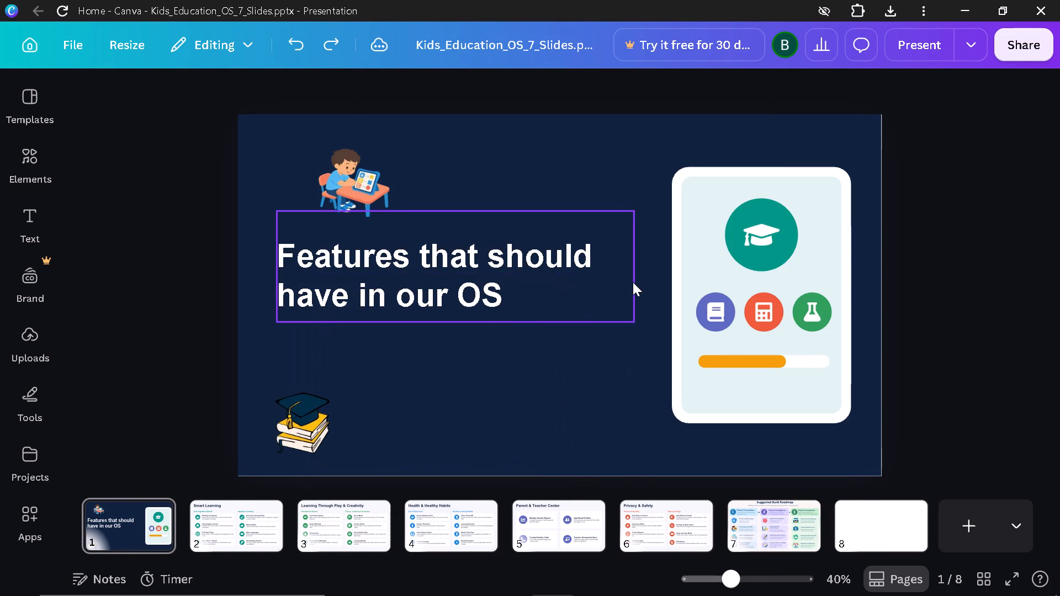
pyautogui.hotkey('ctrl', 'y')
pyautogui.hotkey('ctrl', 'y')
pyautogui.hotkey('ctrl', 'y')
pyautogui.hotkey('ctrl', 'y')
pyautogui.hotkey('ctrl', 'y')
pyautogui.hotkey('ctrl', 'y')
pyautogui.hotkey('ctrl', 'y')
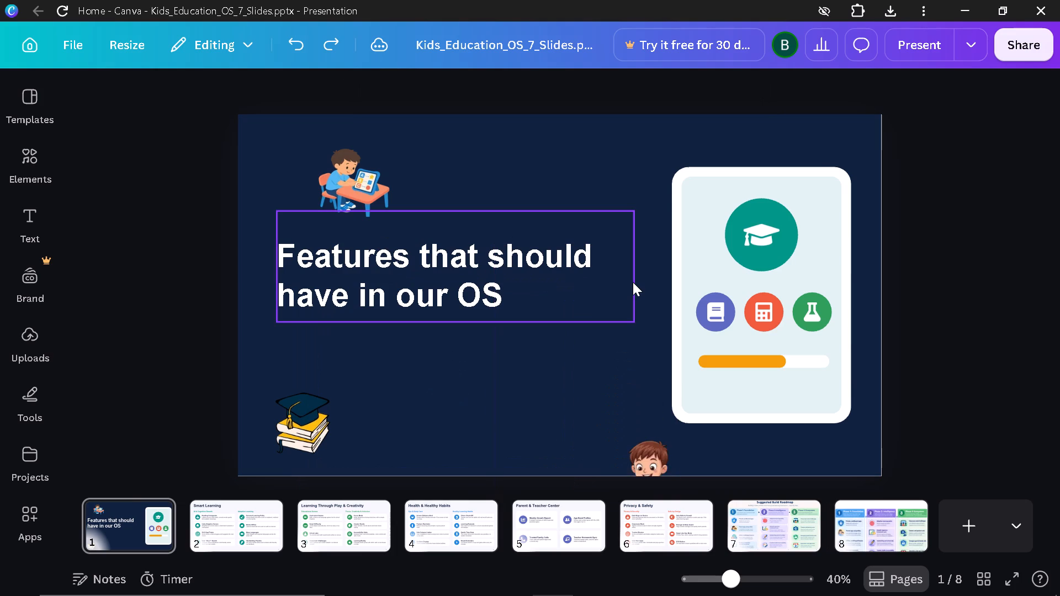
pyautogui.hotkey('ctrl', 'y')
pyautogui.hotkey('ctrl', 'y')
pyautogui.hotkey('ctrl', 'y')
pyautogui.hotkey('ctrl', 'y')
pyautogui.hotkey('ctrl', 'y')
pyautogui.hotkey('ctrl', 'y')
pyautogui.hotkey('ctrl', 'y')
pyautogui.hotkey('ctrl', 'y')
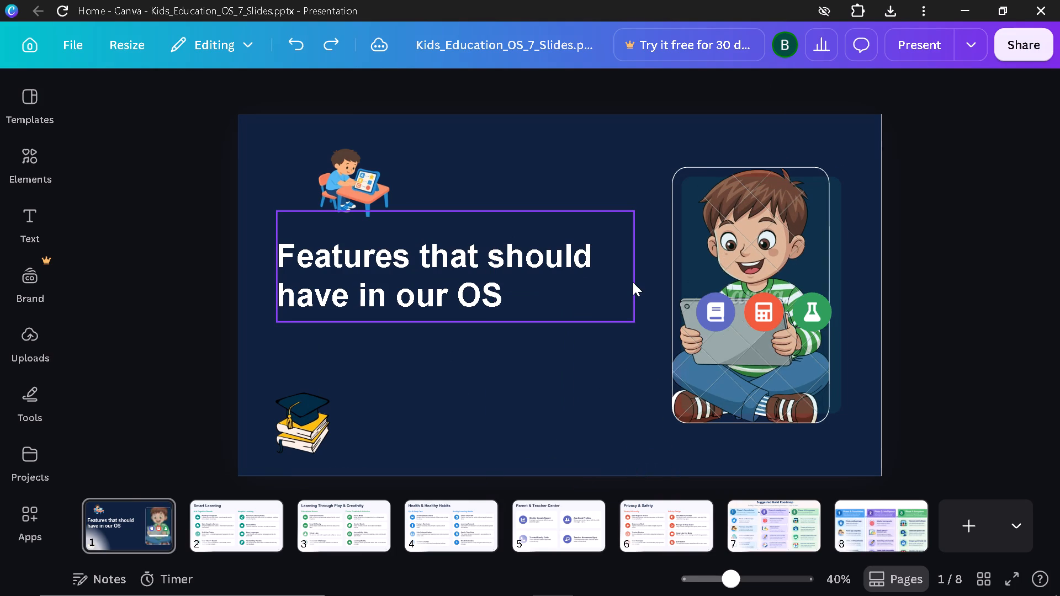
pyautogui.hotkey('ctrl', 'y')
pyautogui.hotkey('ctrl', 'y')
pyautogui.hotkey('ctrl', 'y')
pyautogui.hotkey('ctrl', 'y')
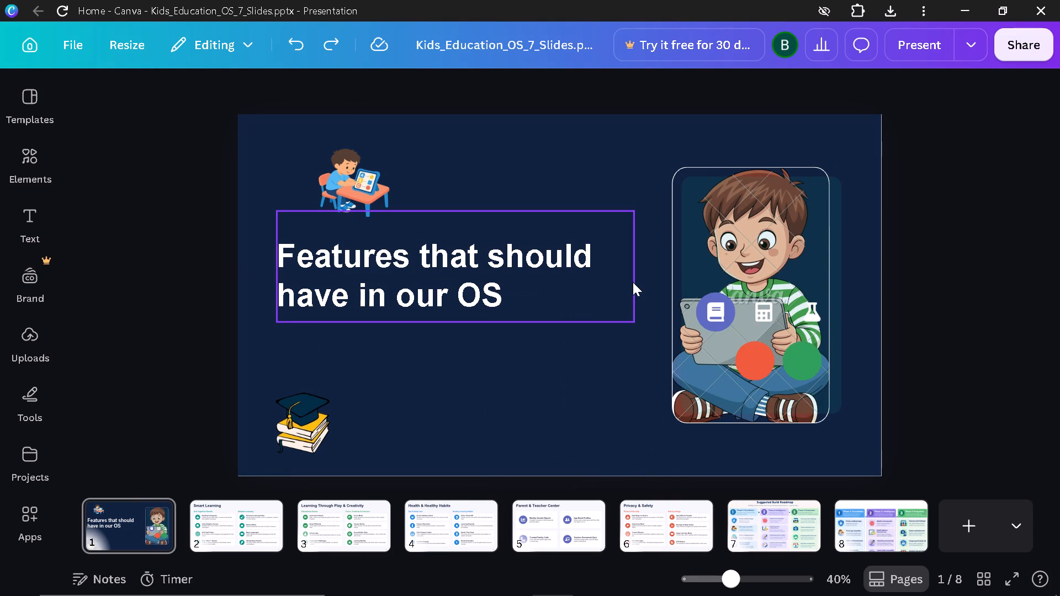
pyautogui.hotkey('ctrl', 'y')
pyautogui.hotkey('ctrl', 'y')
pyautogui.hotkey('ctrl', 'y')
pyautogui.hotkey('ctrl', 'y')
pyautogui.hotkey('ctrl', 'y')
pyautogui.hotkey('ctrl', 'y')
pyautogui.hotkey('ctrl', 'y')
pyautogui.hotkey('ctrl', 'y')
pyautogui.hotkey('ctrl', 'y')
pyautogui.hotkey('ctrl', 'y')
pyautogui.hotkey('ctrl', 'y')
pyautogui.hotkey('ctrl', 'y')
pyautogui.hotkey('ctrl', 'y')
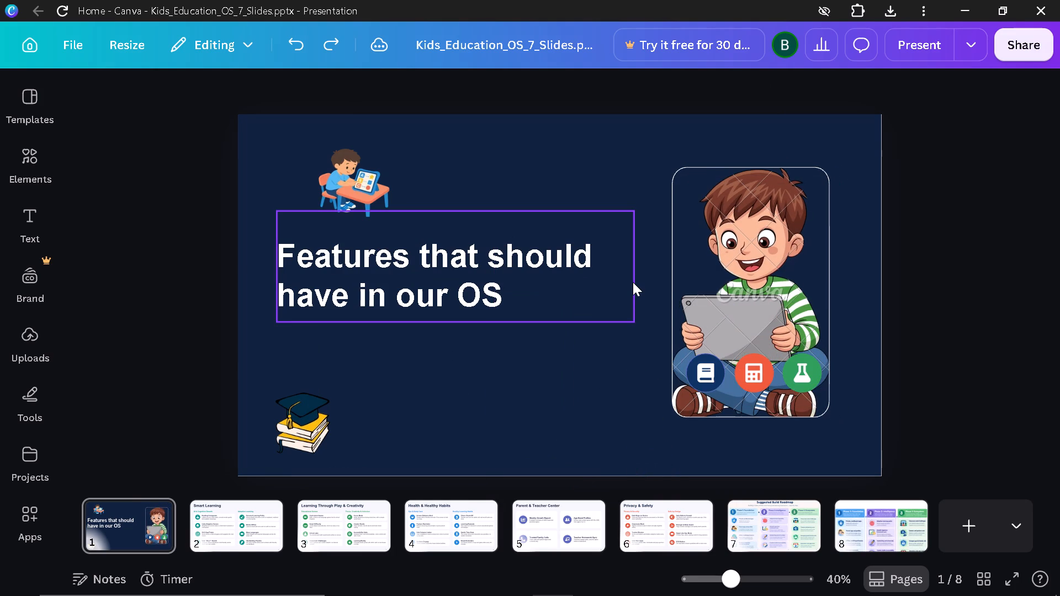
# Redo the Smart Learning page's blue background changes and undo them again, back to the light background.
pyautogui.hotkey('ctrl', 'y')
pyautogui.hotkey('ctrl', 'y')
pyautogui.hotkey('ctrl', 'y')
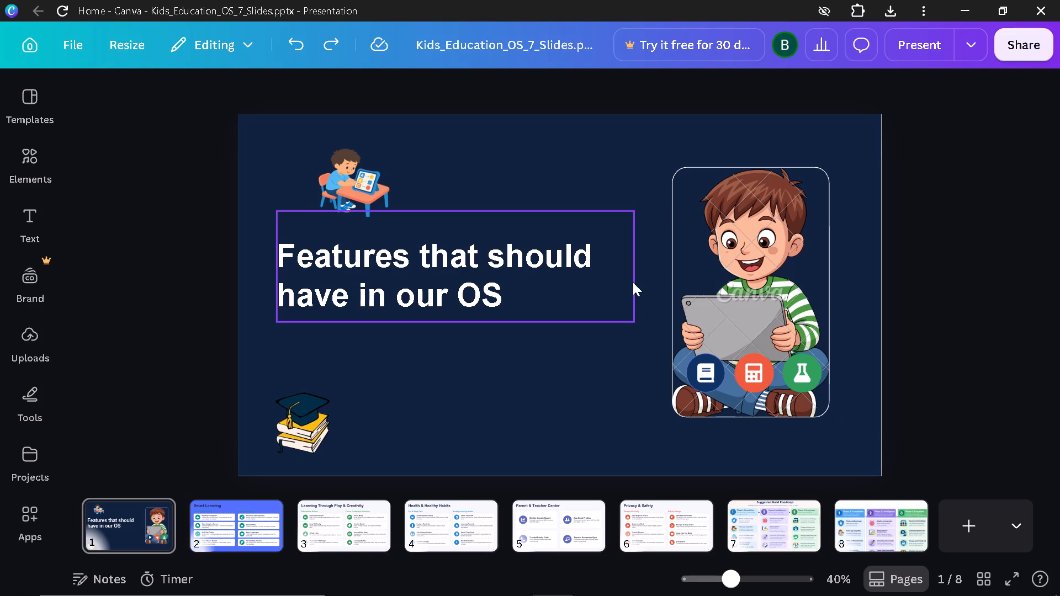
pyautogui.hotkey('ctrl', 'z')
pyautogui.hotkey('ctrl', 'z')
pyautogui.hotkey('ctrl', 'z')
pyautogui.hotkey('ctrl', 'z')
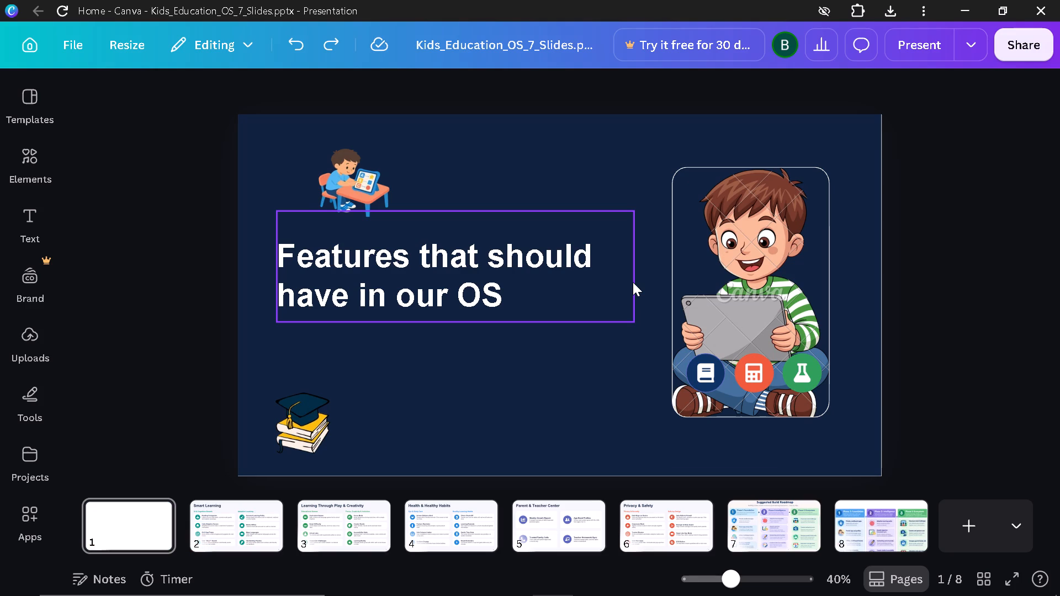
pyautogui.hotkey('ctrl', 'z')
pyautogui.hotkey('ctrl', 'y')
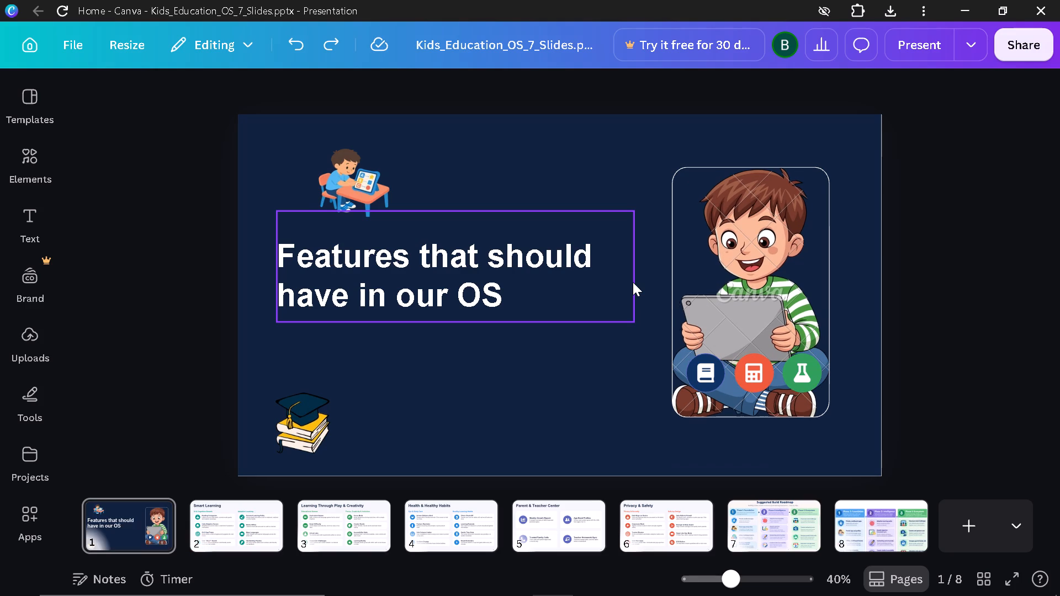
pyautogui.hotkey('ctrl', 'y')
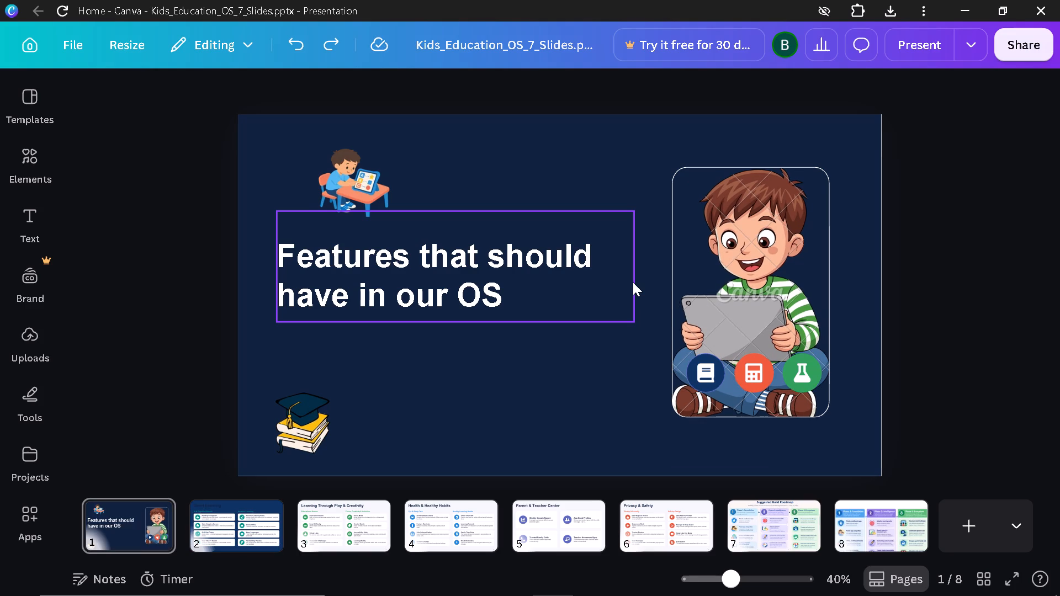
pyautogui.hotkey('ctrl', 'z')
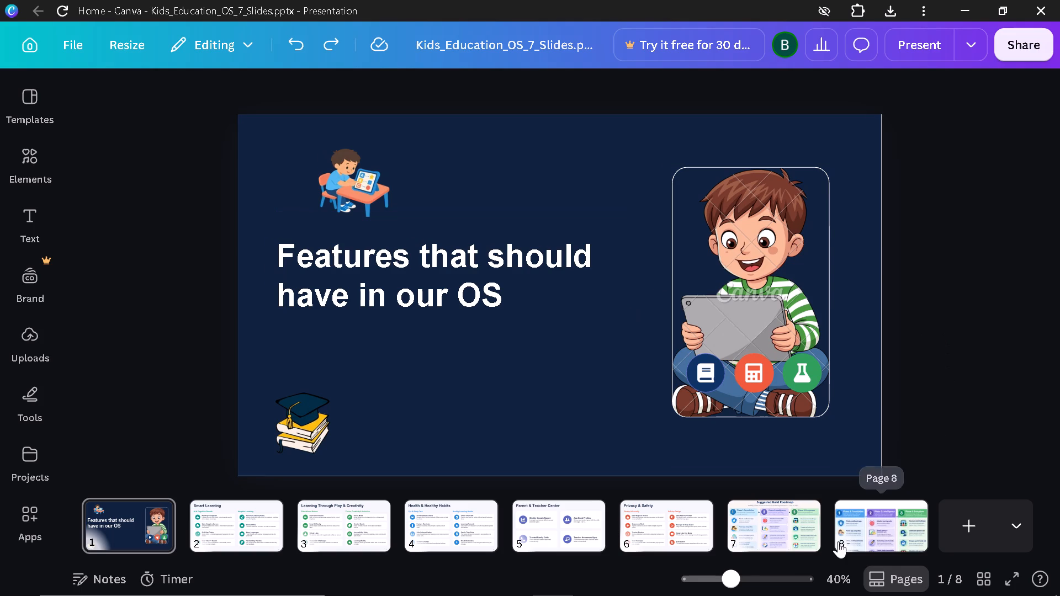
# Delete page 8, which holds the cropped duplicate of the build roadmap, and return to the cover page.
pyautogui.click(855, 533)
pyautogui.hscroll(-3, 856, 531)
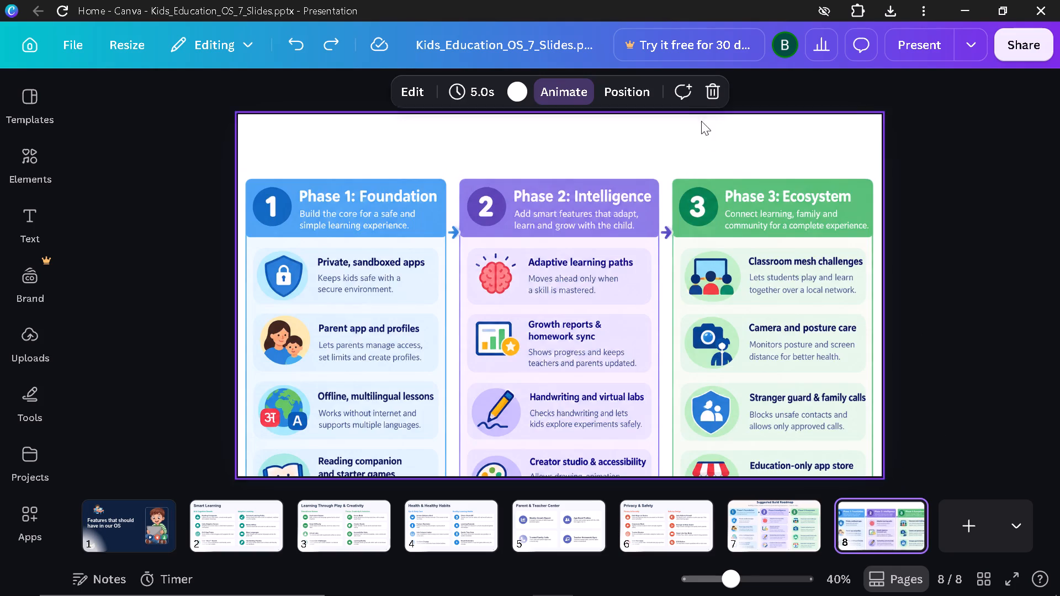
pyautogui.click(706, 93)
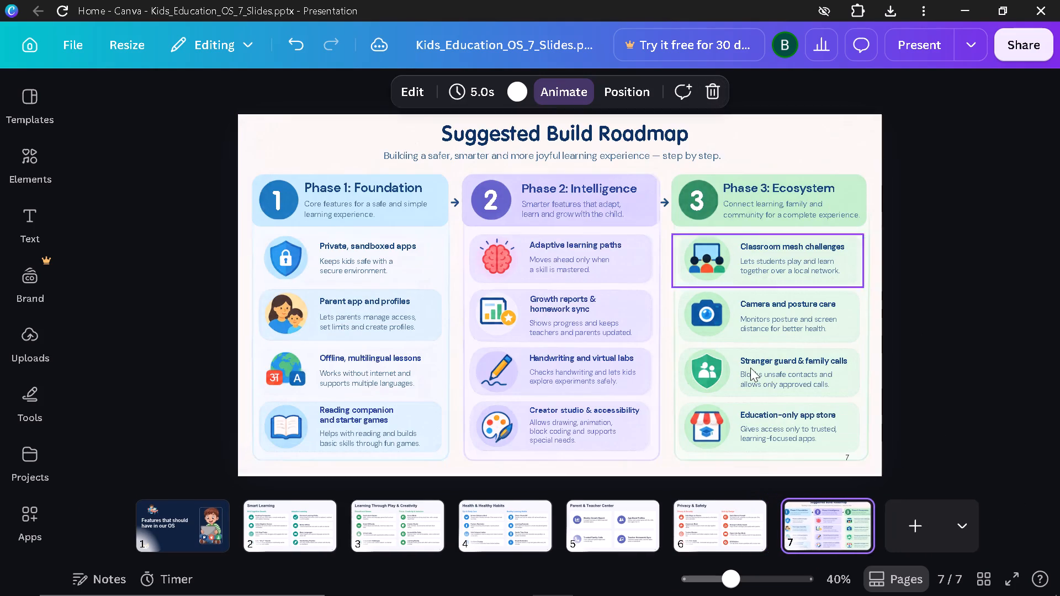
pyautogui.click(706, 514)
pyautogui.click(833, 523)
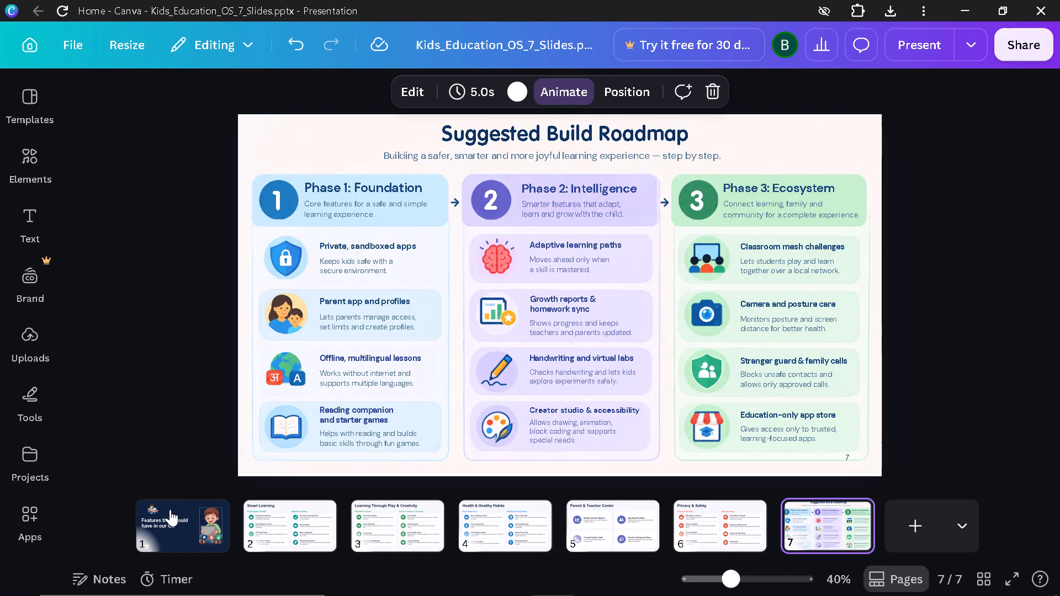
pyautogui.click(162, 513)
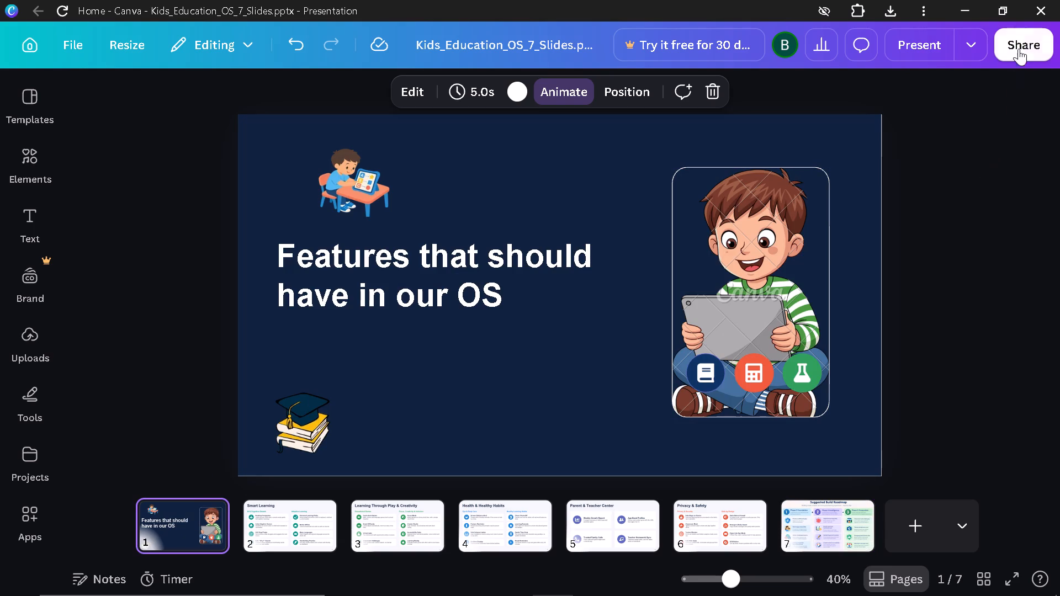
# Try to download all pages of the presentation as a PPTX file.
pyautogui.click(1020, 41)
pyautogui.click(540, 404)
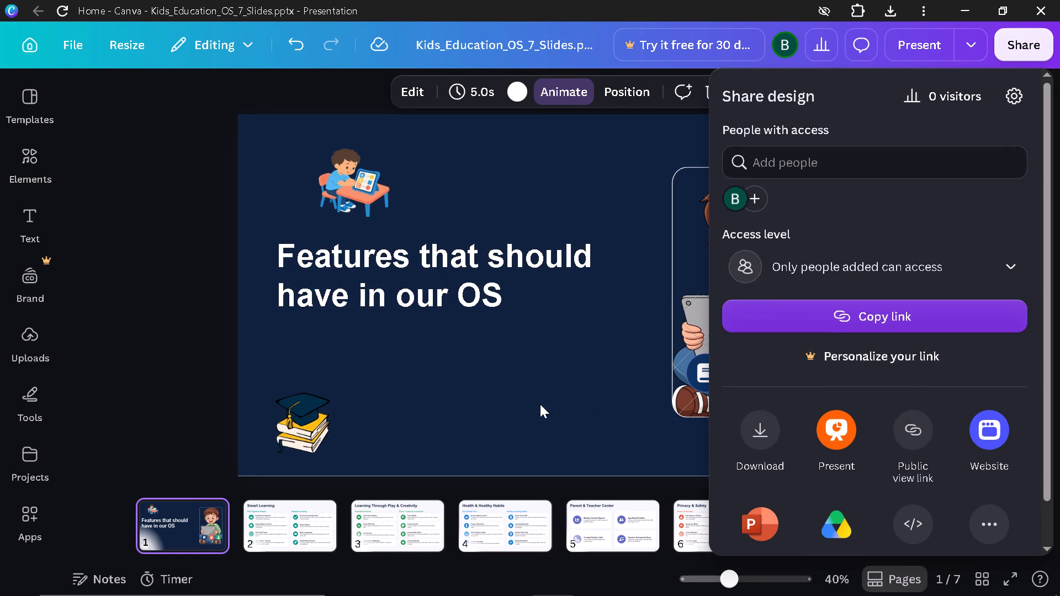
pyautogui.click(1031, 42)
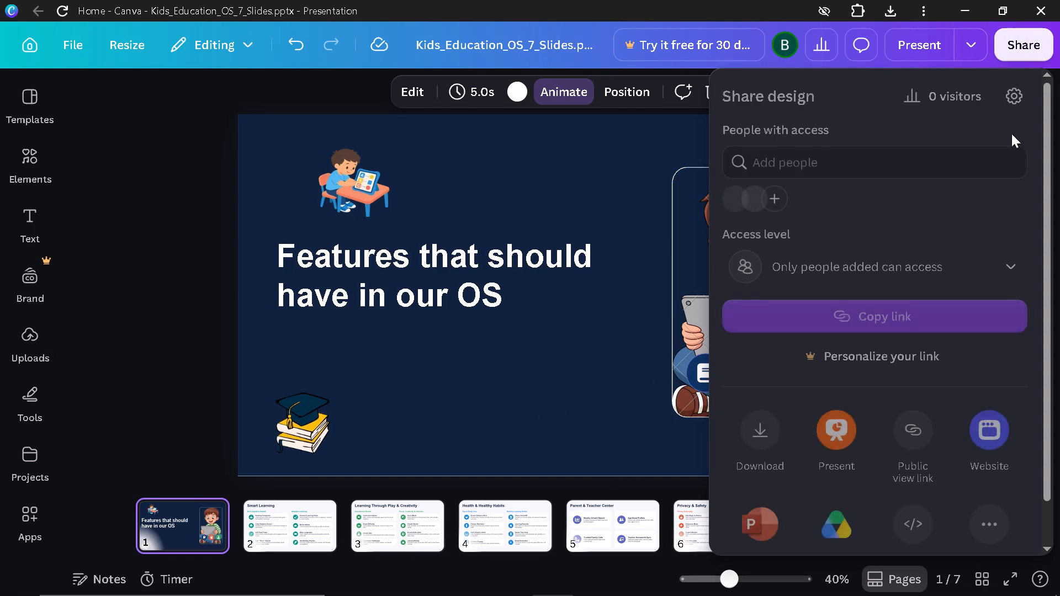
pyautogui.click(755, 440)
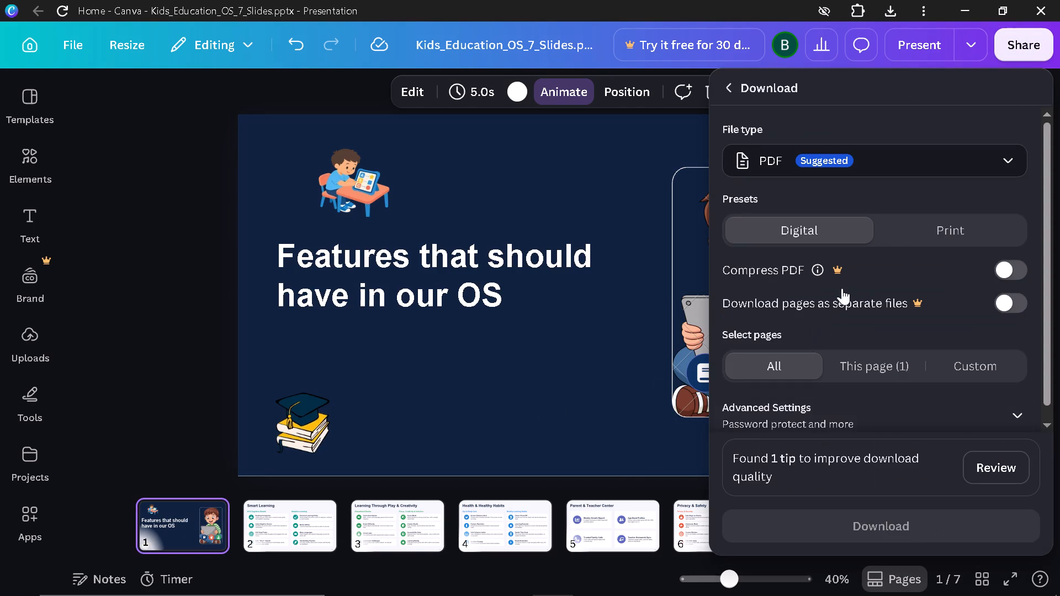
pyautogui.click(822, 222)
pyautogui.click(971, 155)
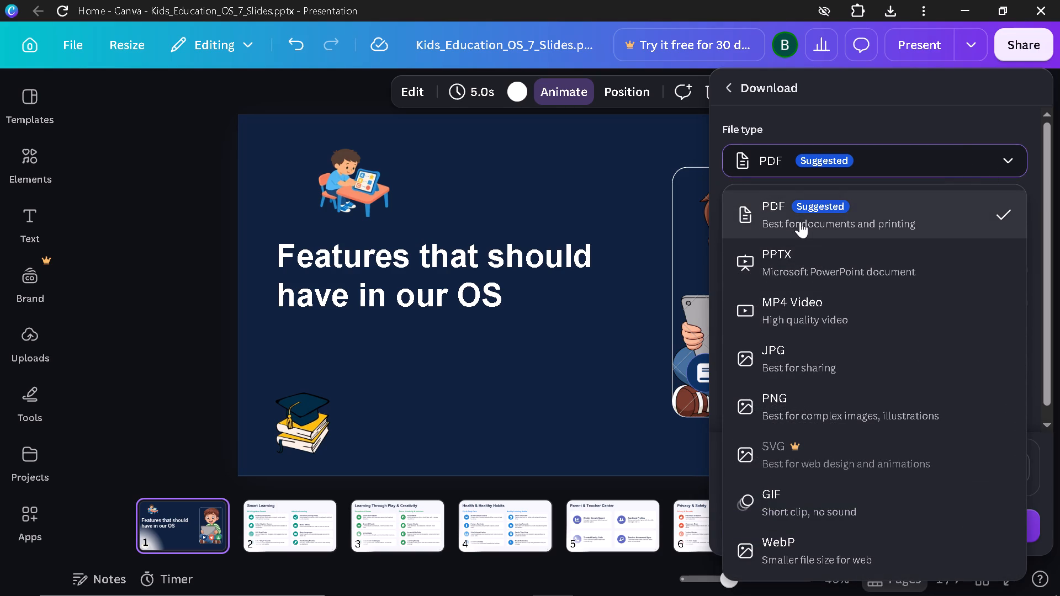
pyautogui.click(793, 254)
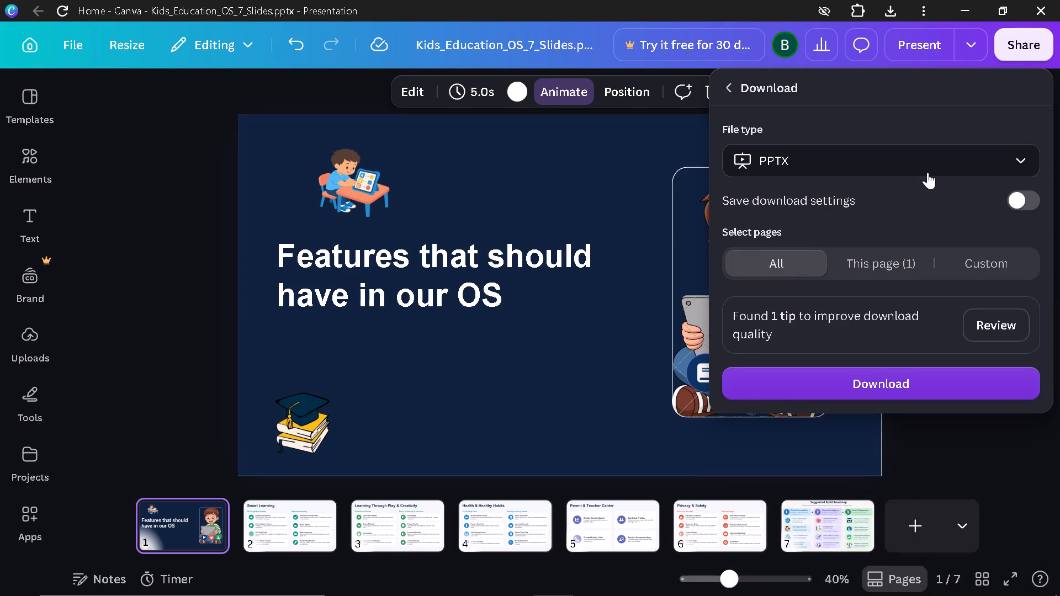
pyautogui.click(931, 168)
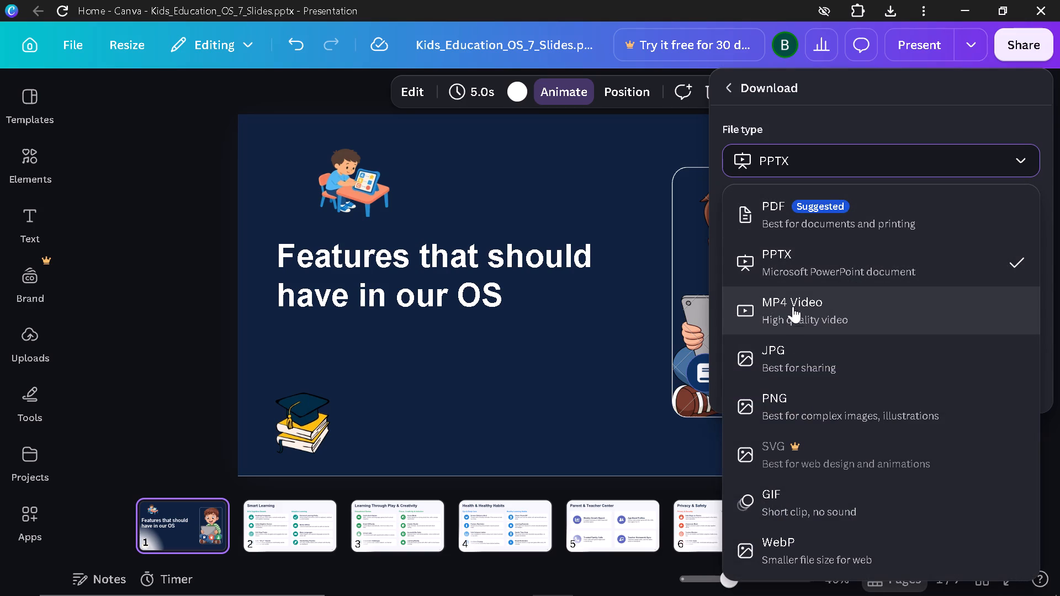
pyautogui.click(847, 163)
pyautogui.click(834, 373)
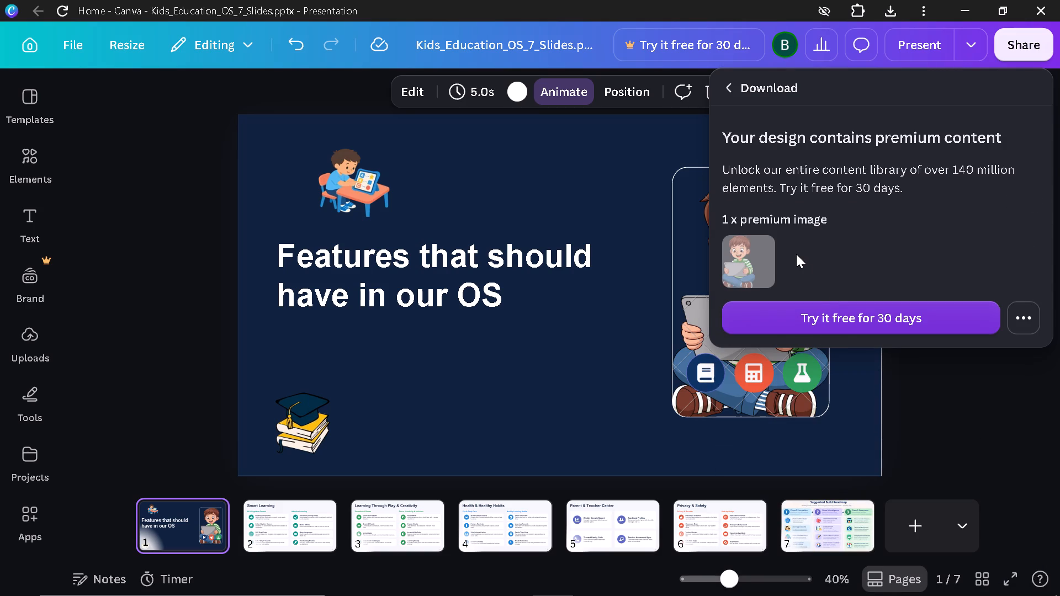
pyautogui.click(791, 232)
# Download all pages as a PDF with the Digital preset, choosing the free watermarked draft.
pyautogui.click(727, 87)
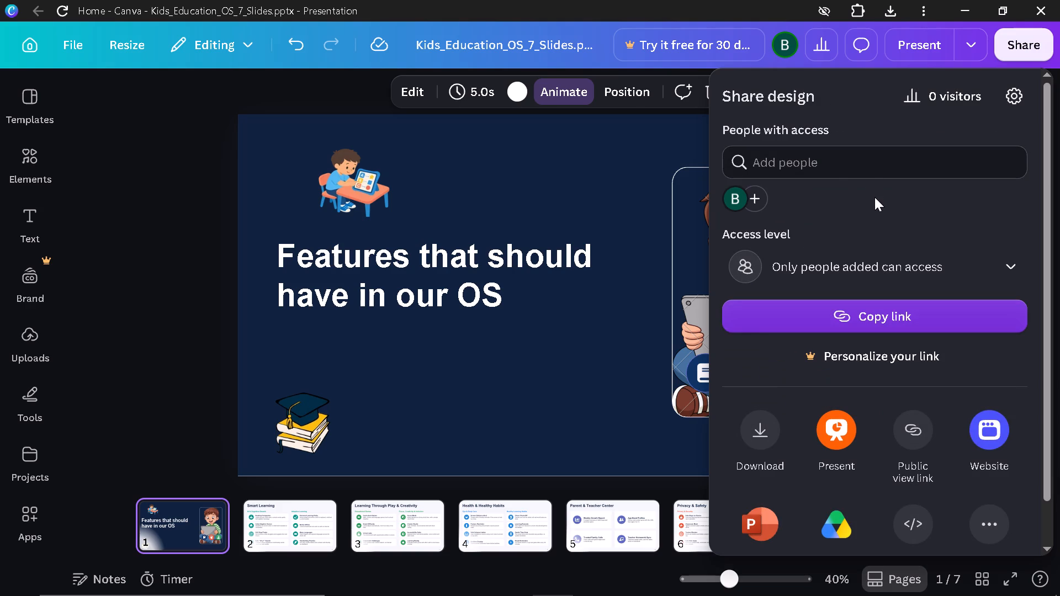
pyautogui.click(751, 437)
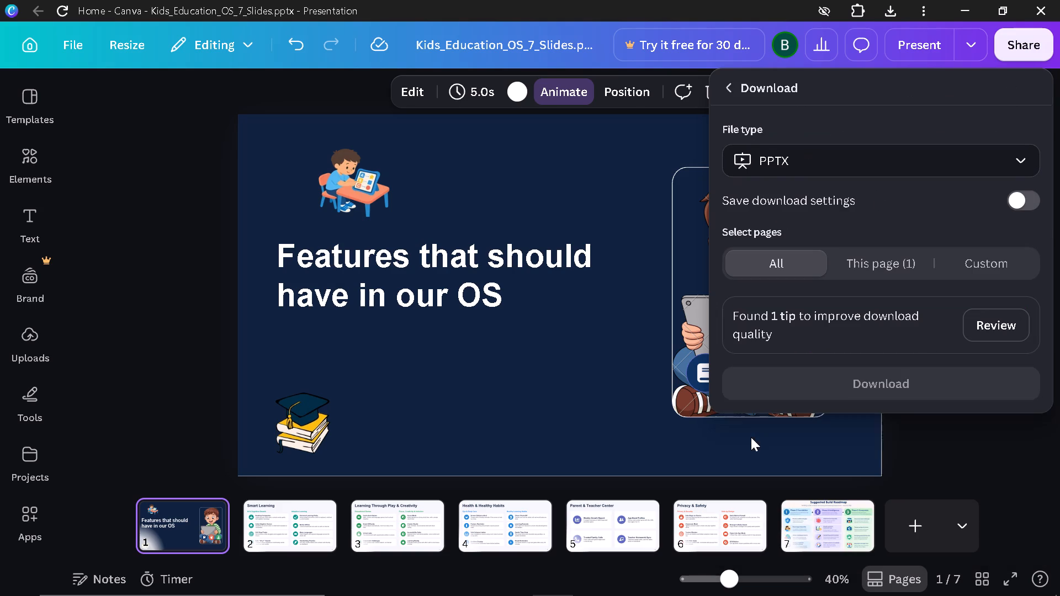
pyautogui.click(905, 163)
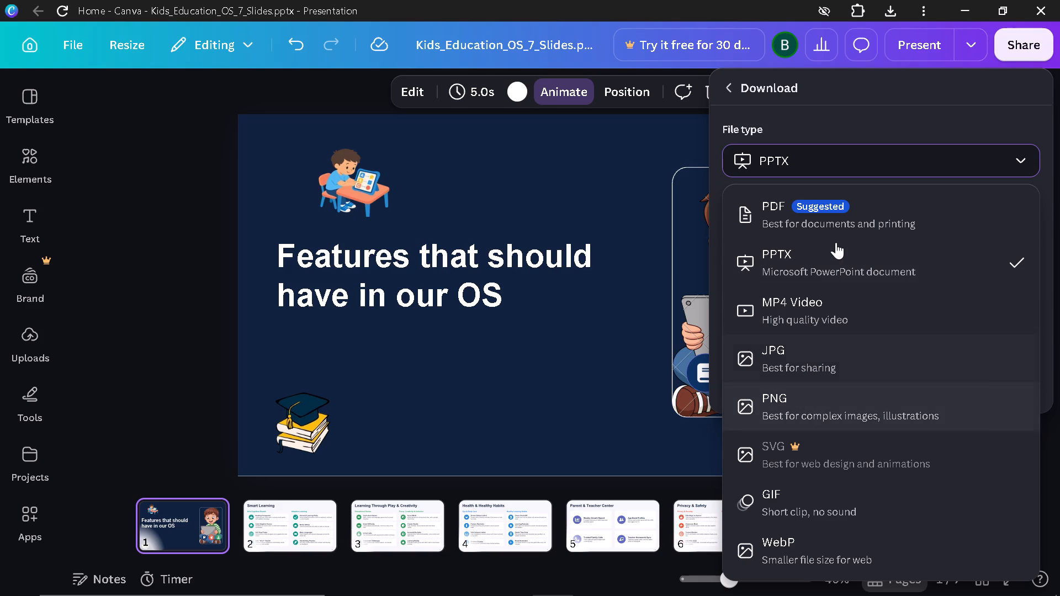
pyautogui.click(838, 217)
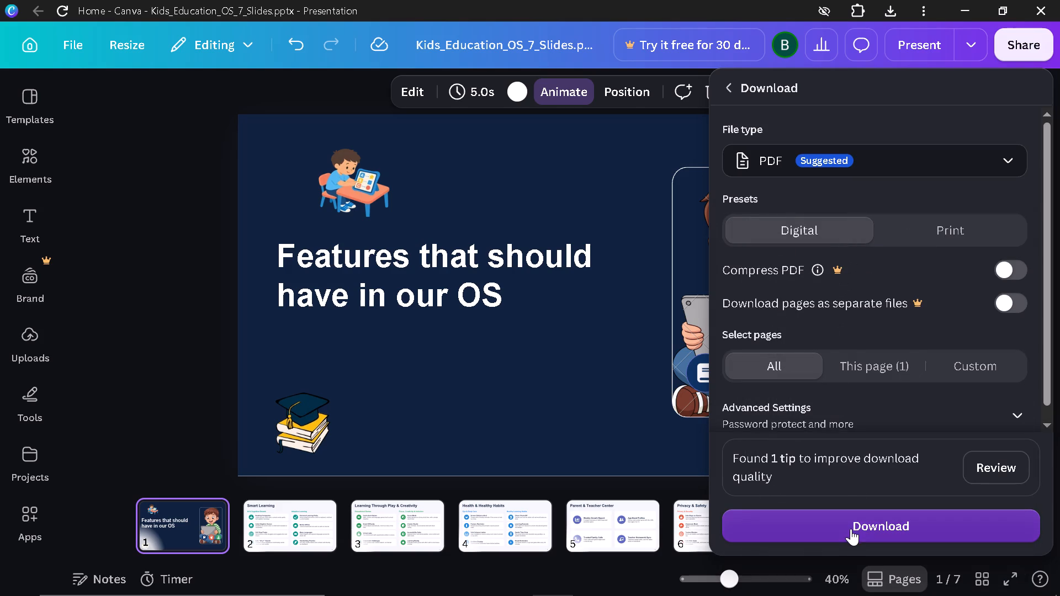
pyautogui.click(929, 223)
pyautogui.click(805, 231)
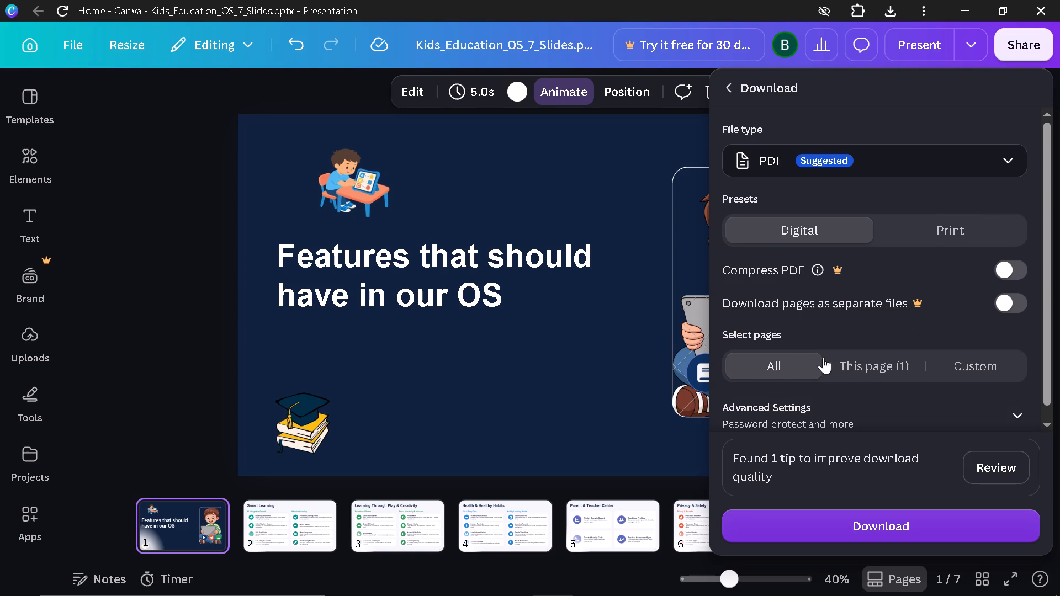
pyautogui.moveTo(861, 364); pyautogui.dragTo(866, 366)
pyautogui.click(756, 317)
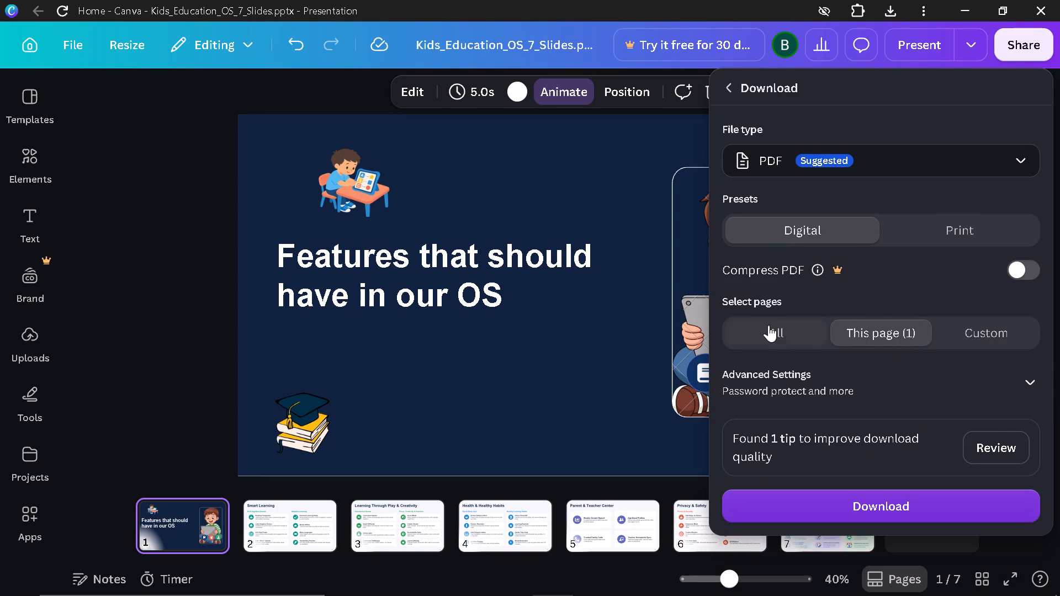
pyautogui.click(776, 329)
pyautogui.click(758, 360)
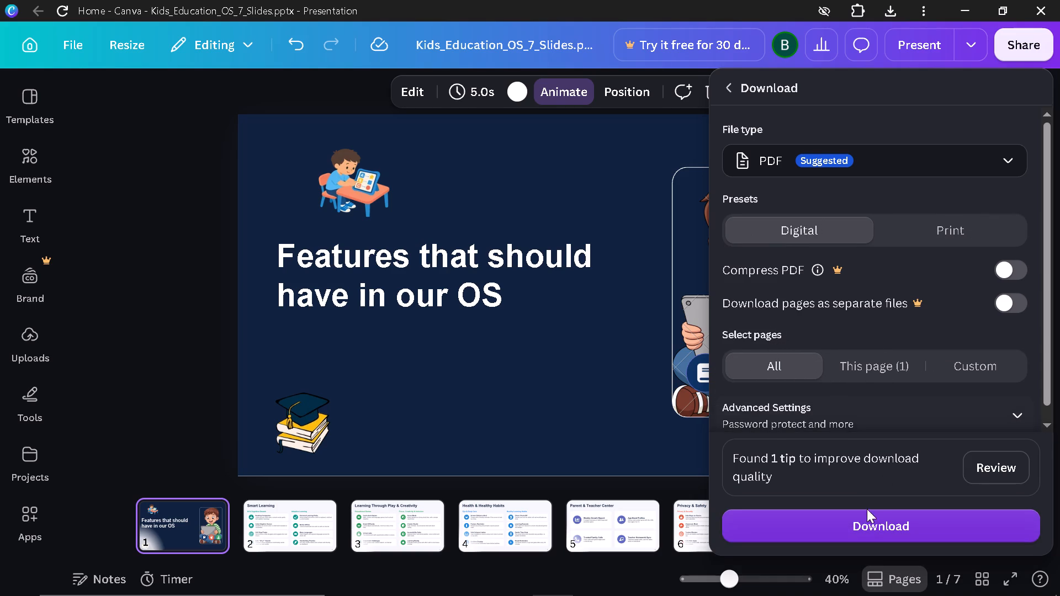
pyautogui.click(854, 527)
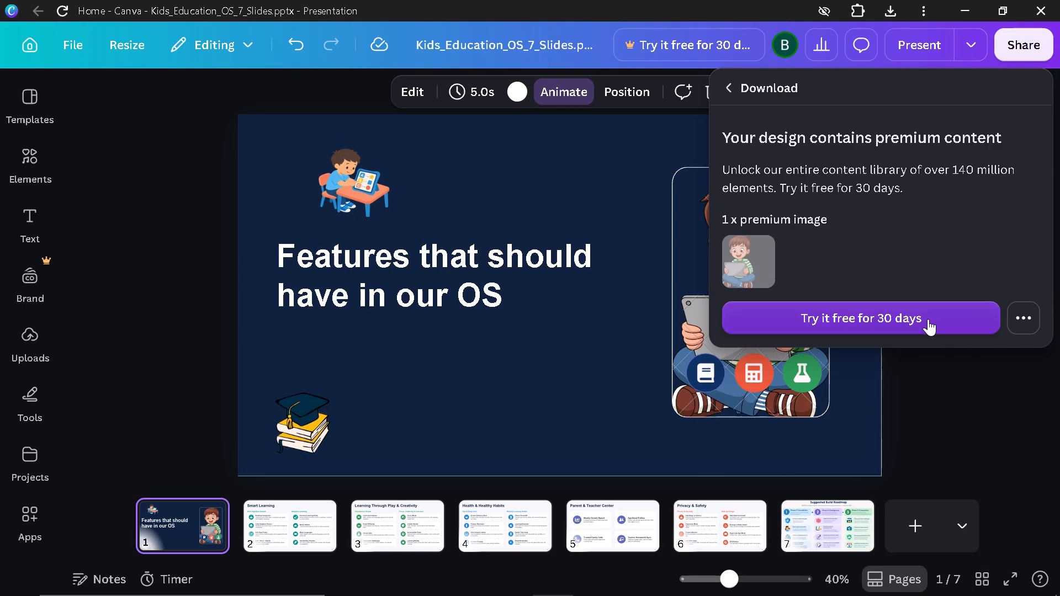
pyautogui.click(1025, 309)
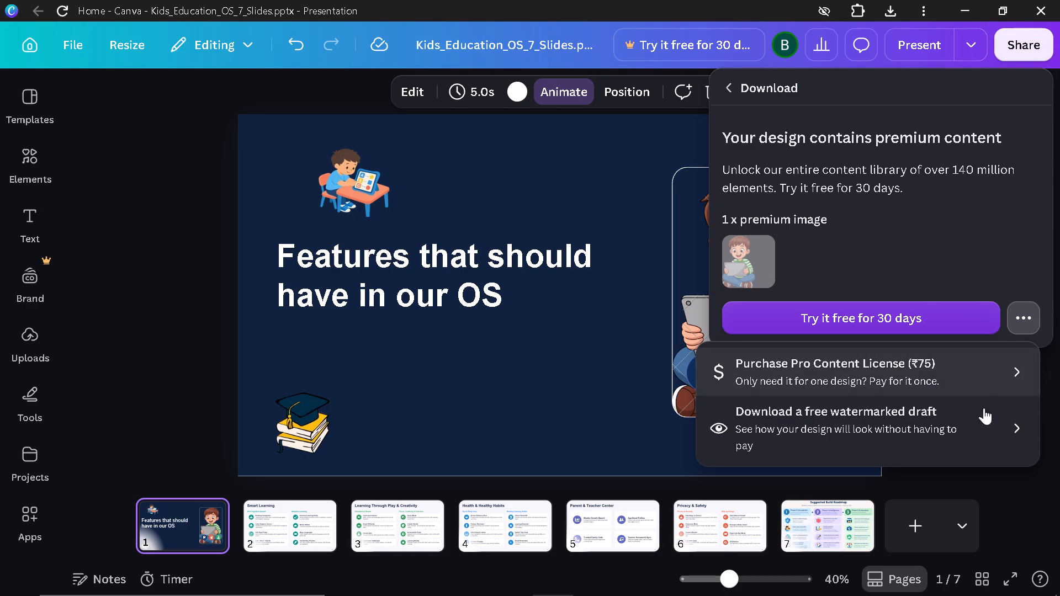
pyautogui.click(953, 419)
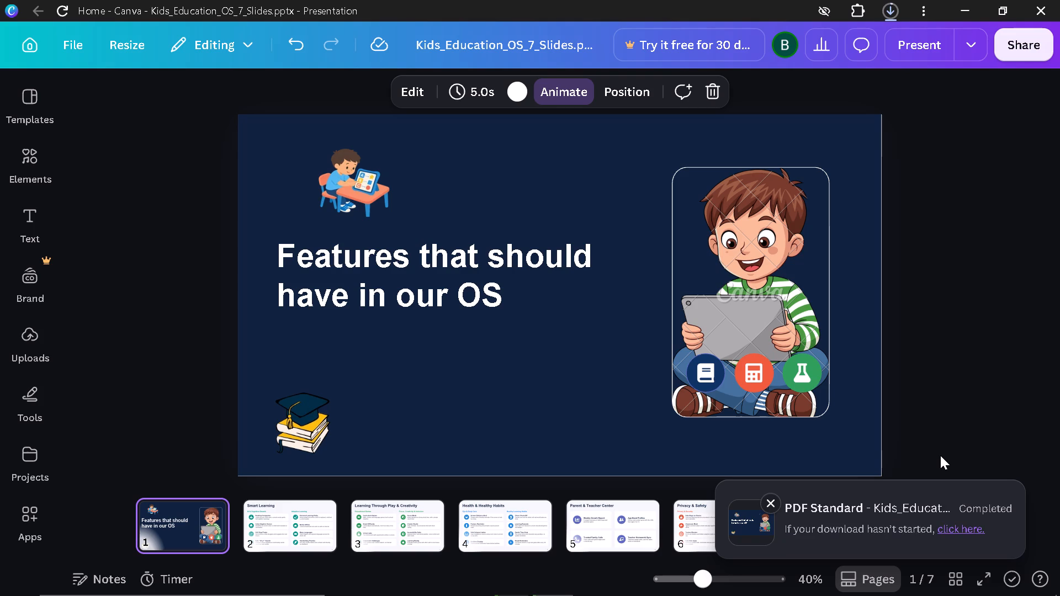
# Start the PDF download again, show the downloaded copy in its folder, and close that folder window.
pyautogui.click(942, 530)
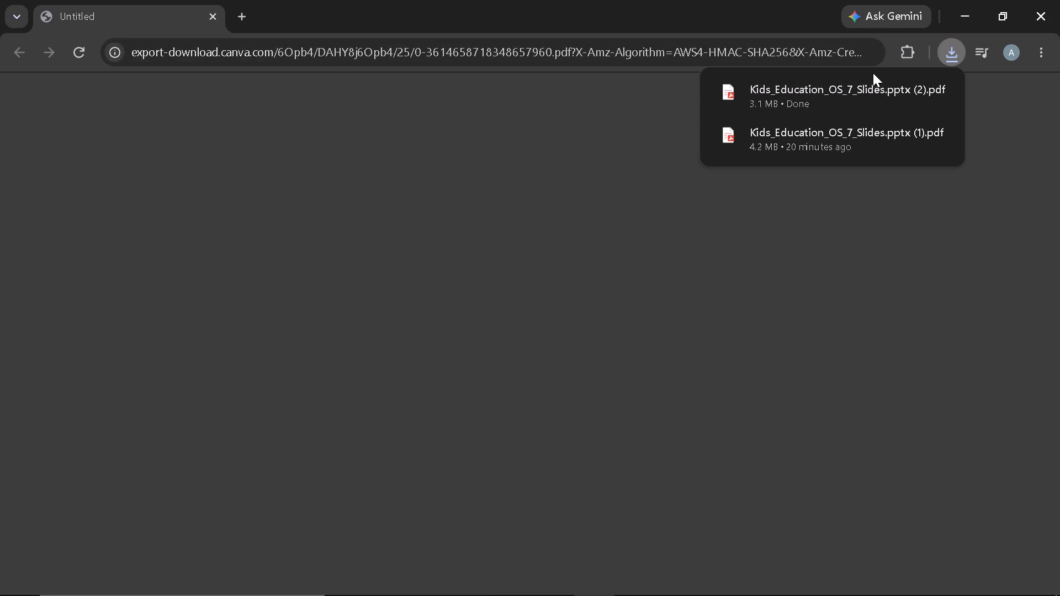
pyautogui.click(901, 84)
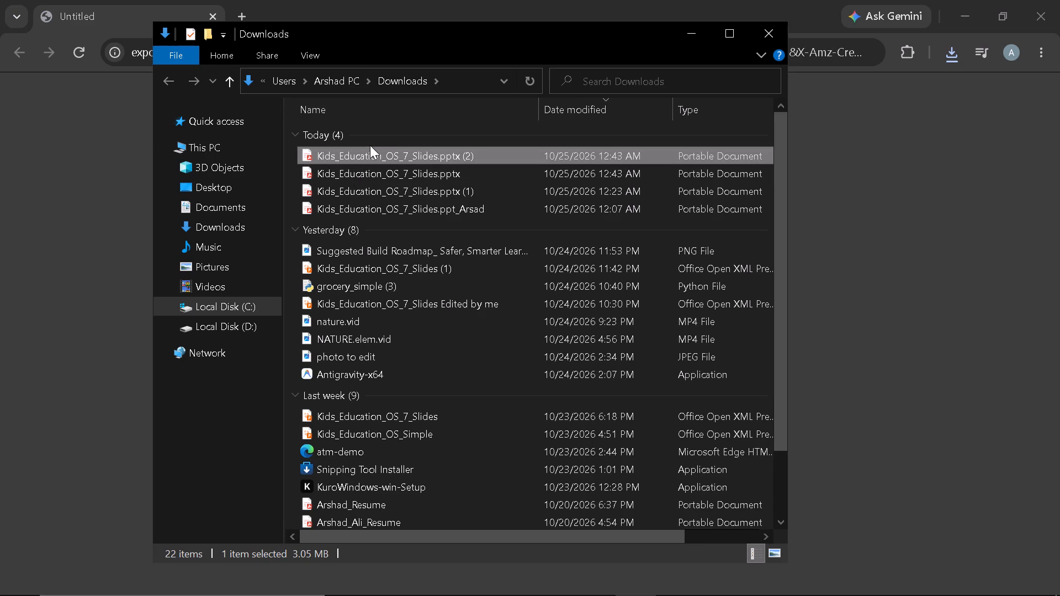
pyautogui.click(765, 35)
# Close the download page and Canva windows and minimize the YouTube window to reach the desktop.
pyautogui.click(1056, 0)
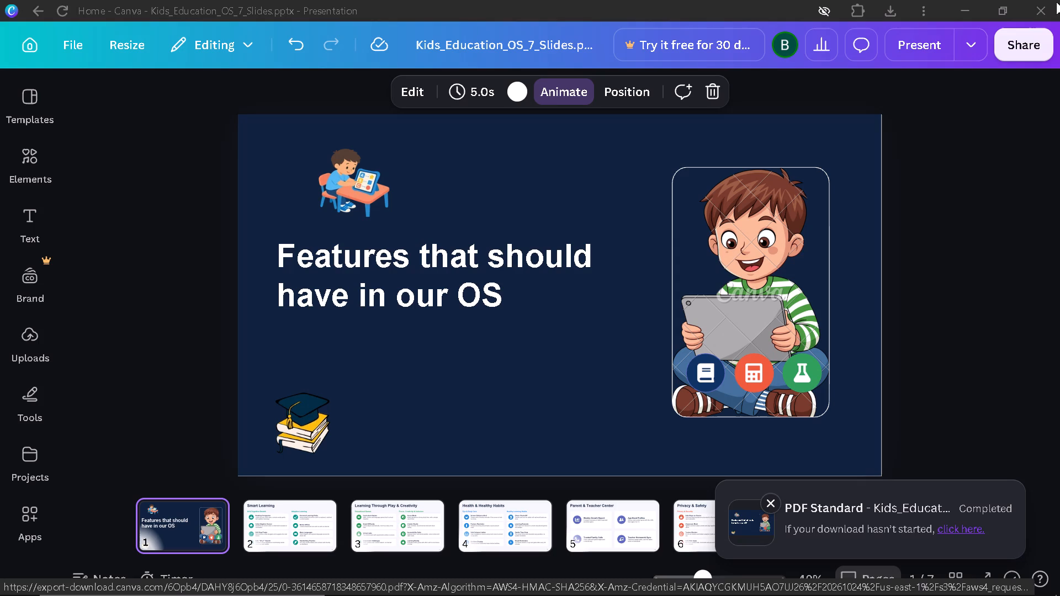
pyautogui.click(1052, 17)
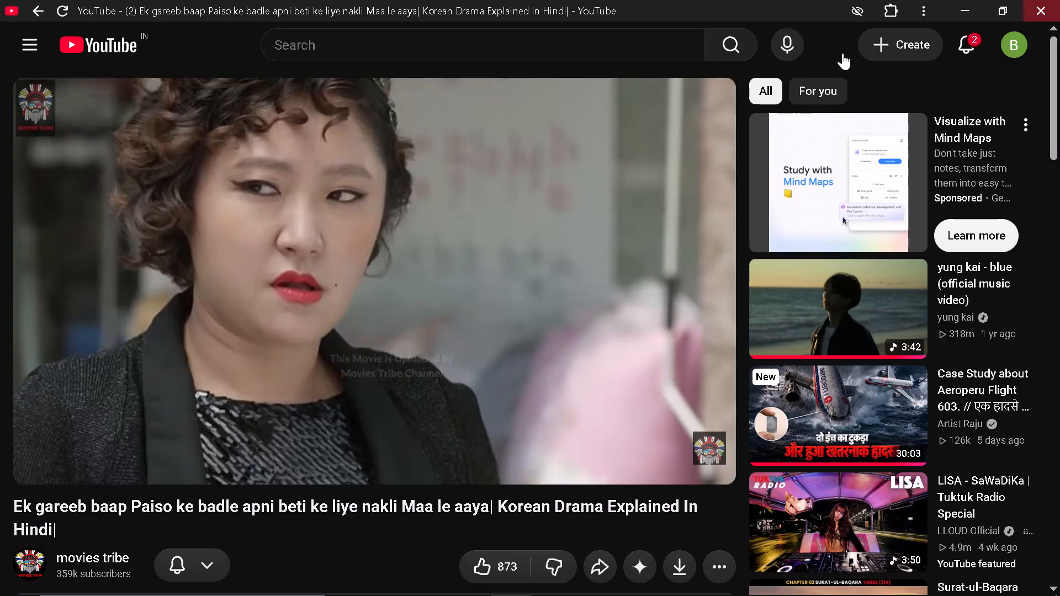
pyautogui.click(953, 6)
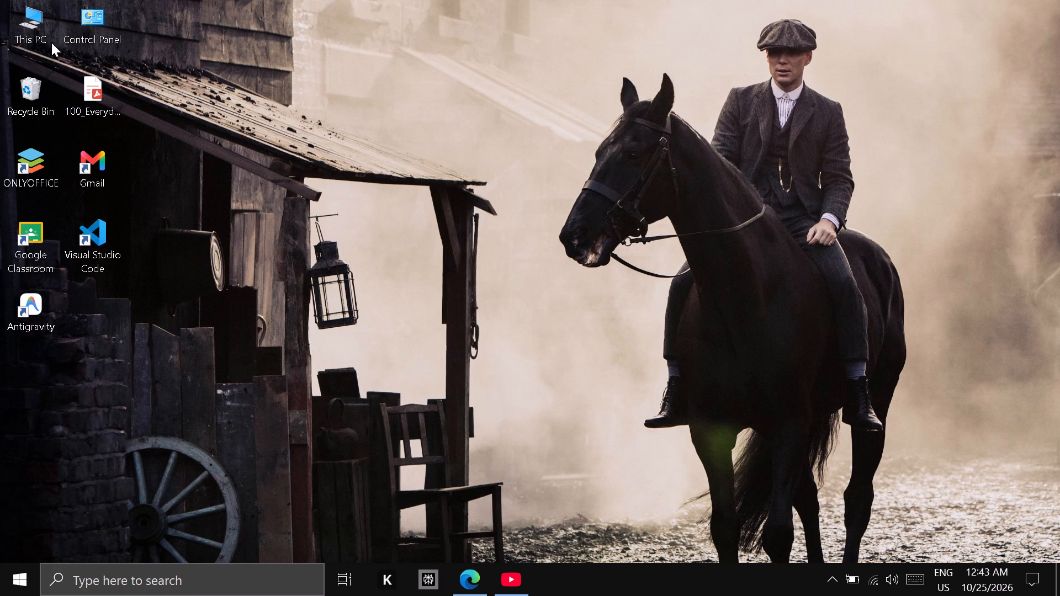
# Open the Downloads folder from This PC.
pyautogui.doubleClick(36, 19)
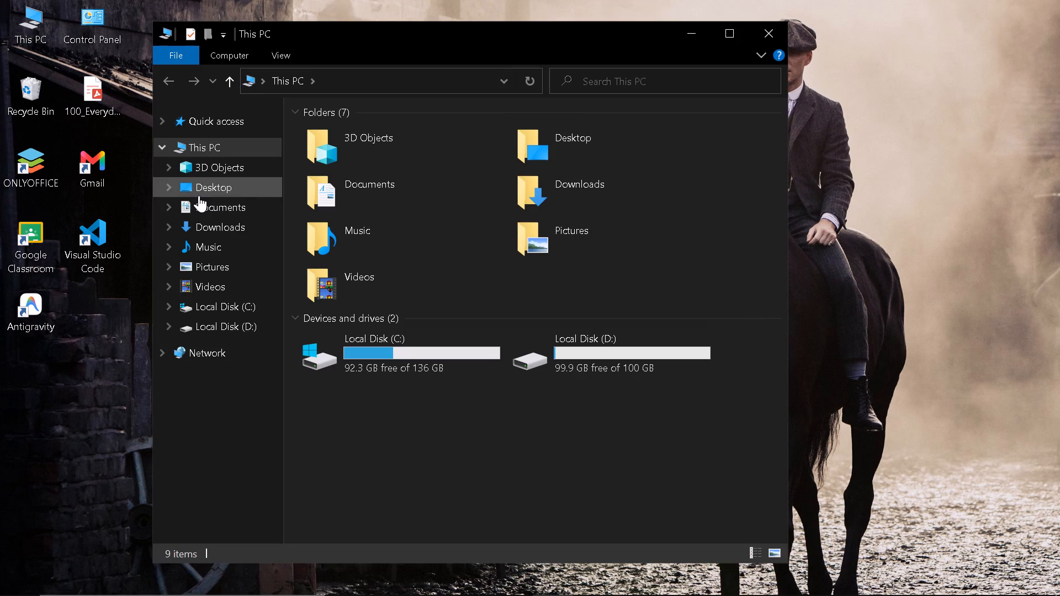
pyautogui.click(198, 195)
pyautogui.click(200, 203)
pyautogui.click(202, 212)
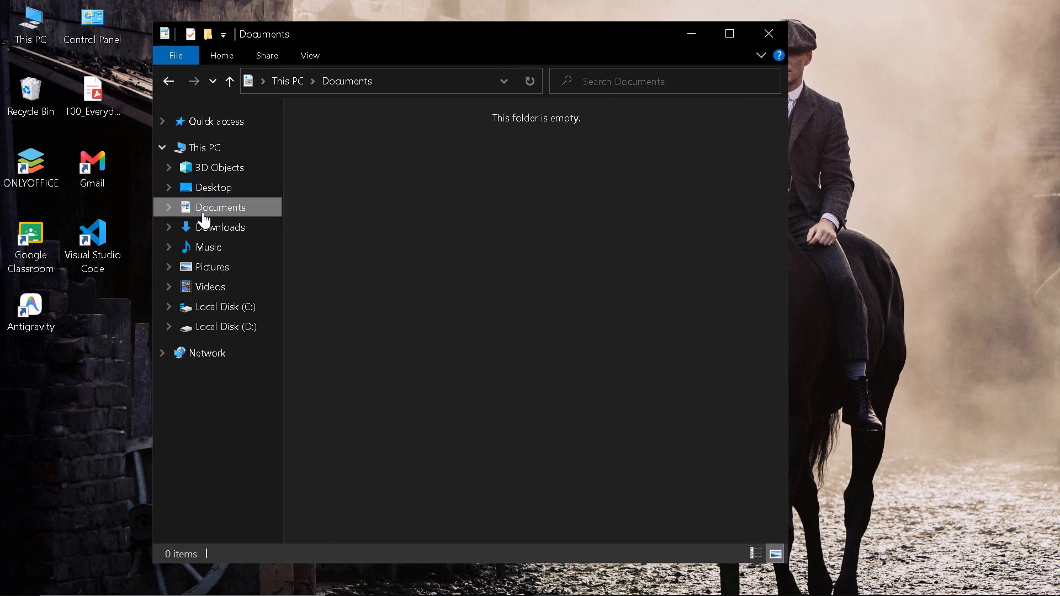
pyautogui.click(206, 225)
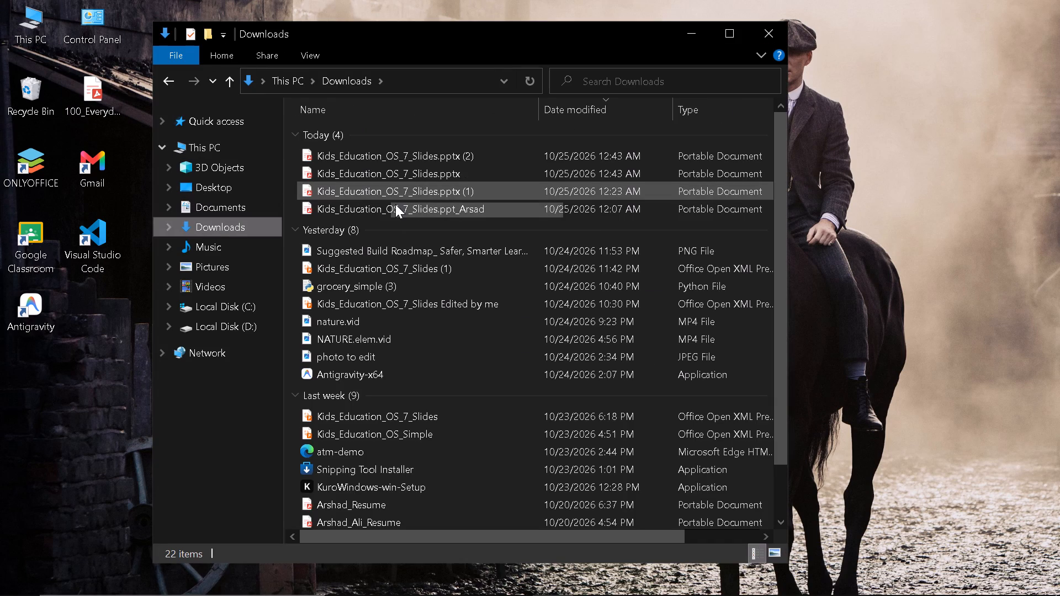
# Open the PDF Kids_Education_OS_7_Slides.pptx (1), examine its pages through to the roadmap at 50% zoom, and minimize the viewer.
pyautogui.doubleClick(405, 193)
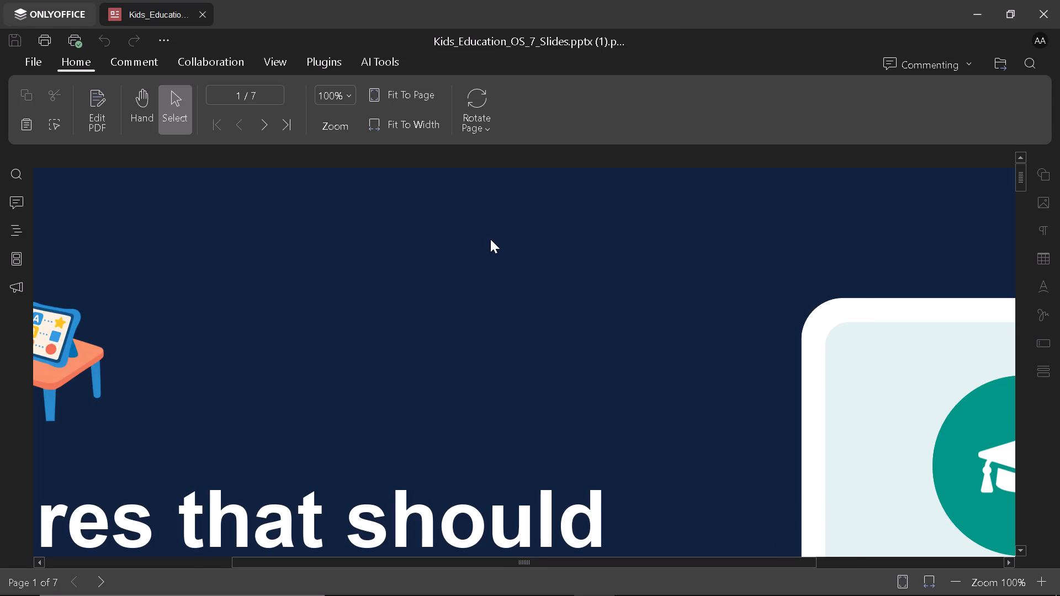
pyautogui.hotkey('ctrl', '-')
pyautogui.hotkey('ctrl', '-')
pyautogui.hotkey('ctrl', '-')
pyautogui.hotkey('ctrl', '-')
pyautogui.hotkey('ctrl', '-')
pyautogui.hotkey('ctrl', '-')
pyautogui.hotkey('ctrl', '-')
pyautogui.hotkey('ctrl', '-')
pyautogui.hotkey('ctrl', '-')
pyautogui.hotkey('ctrl', '-')
pyautogui.hotkey('ctrl', '-')
pyautogui.hotkey('ctrl', '-')
pyautogui.hotkey('ctrl', '-')
pyautogui.hotkey('ctrl', '-')
pyautogui.hotkey('ctrl', '-')
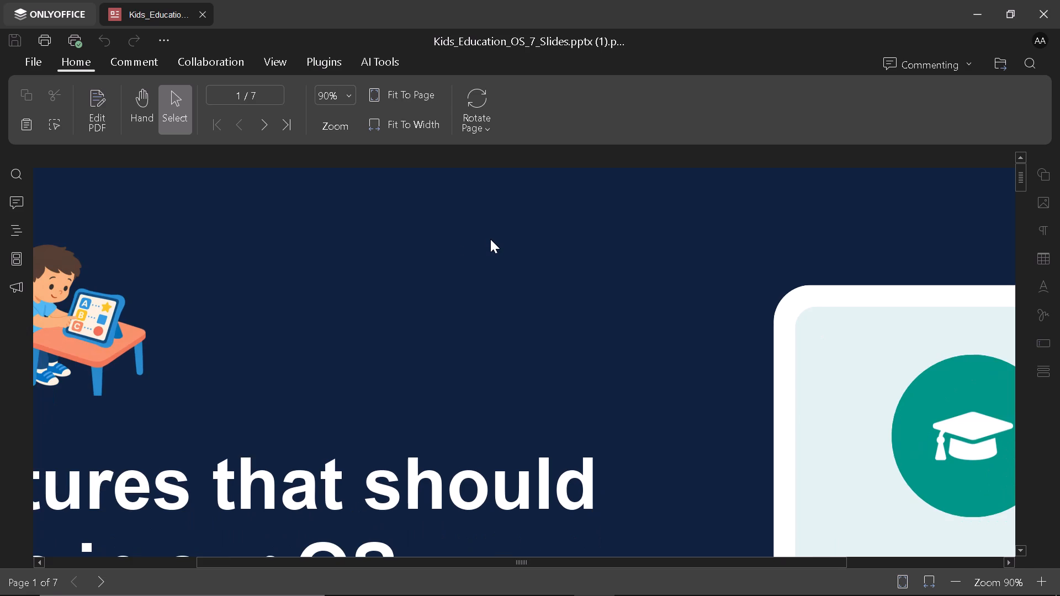
pyautogui.hotkey('ctrl', '-')
pyautogui.hotkey('ctrl', '-')
pyautogui.scroll(-5, 490, 239)
pyautogui.scroll(-20, 490, 239)
pyautogui.scroll(-20, 490, 239)
pyautogui.scroll(-4, 490, 239)
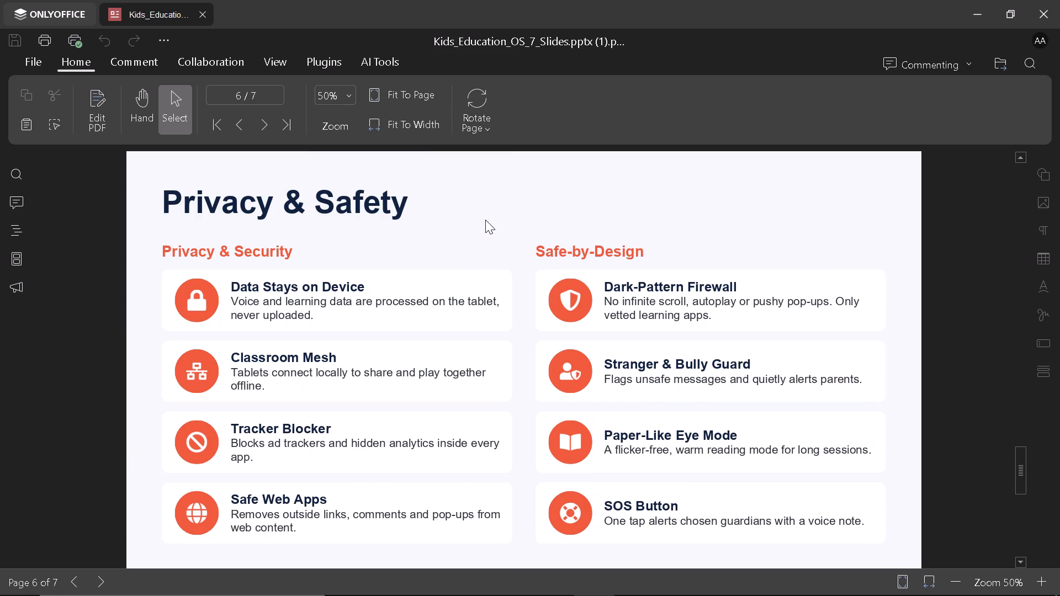
pyautogui.scroll(-15, 485, 220)
pyautogui.click(977, 17)
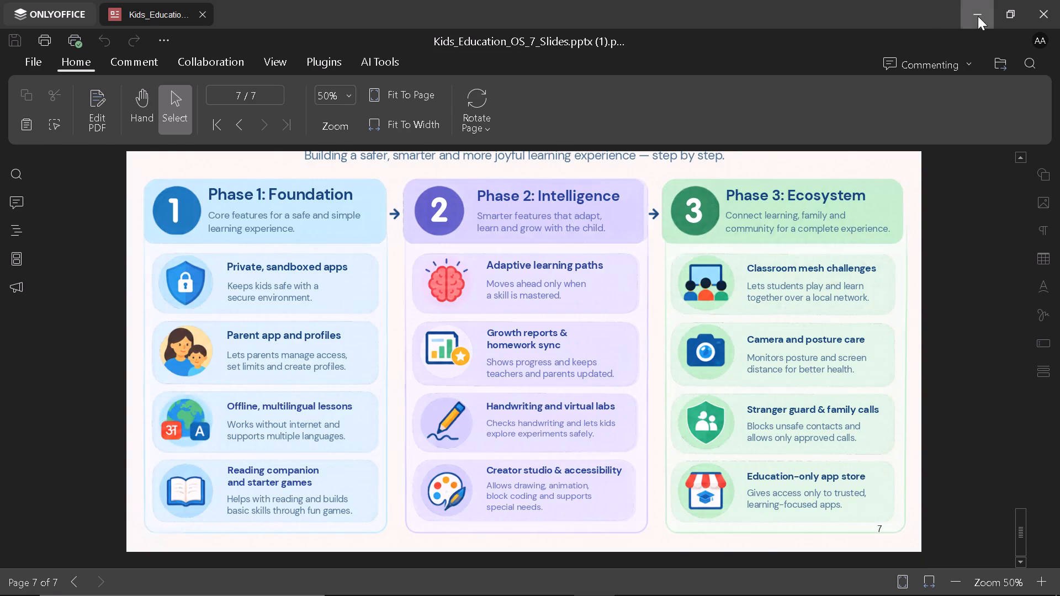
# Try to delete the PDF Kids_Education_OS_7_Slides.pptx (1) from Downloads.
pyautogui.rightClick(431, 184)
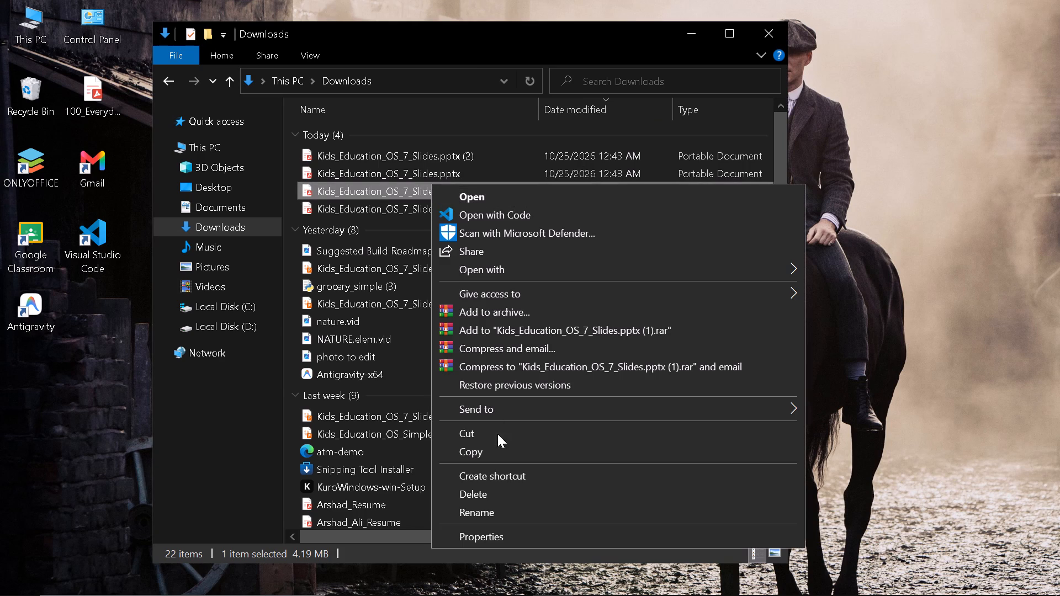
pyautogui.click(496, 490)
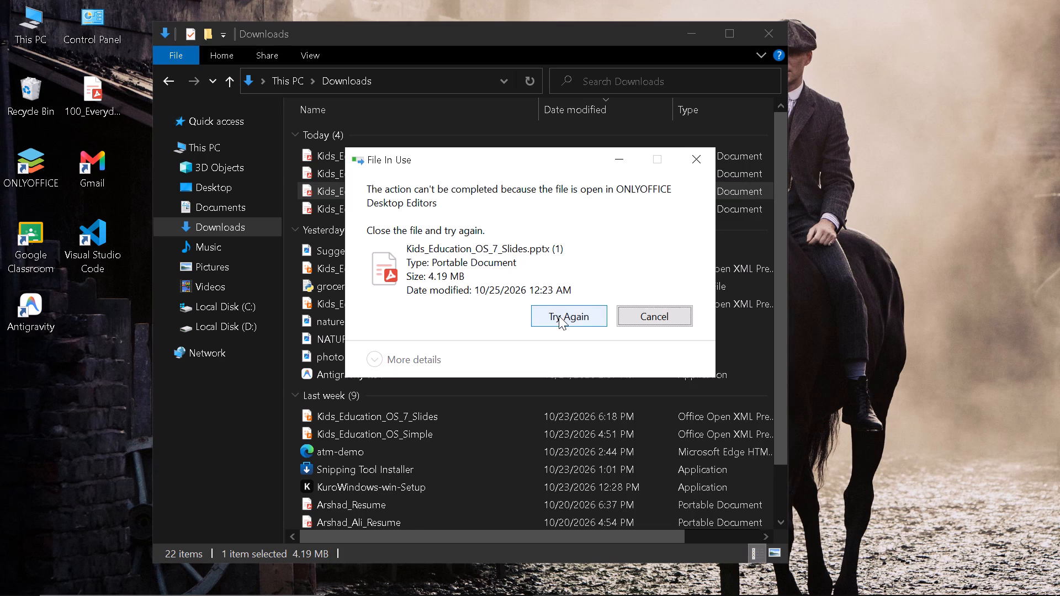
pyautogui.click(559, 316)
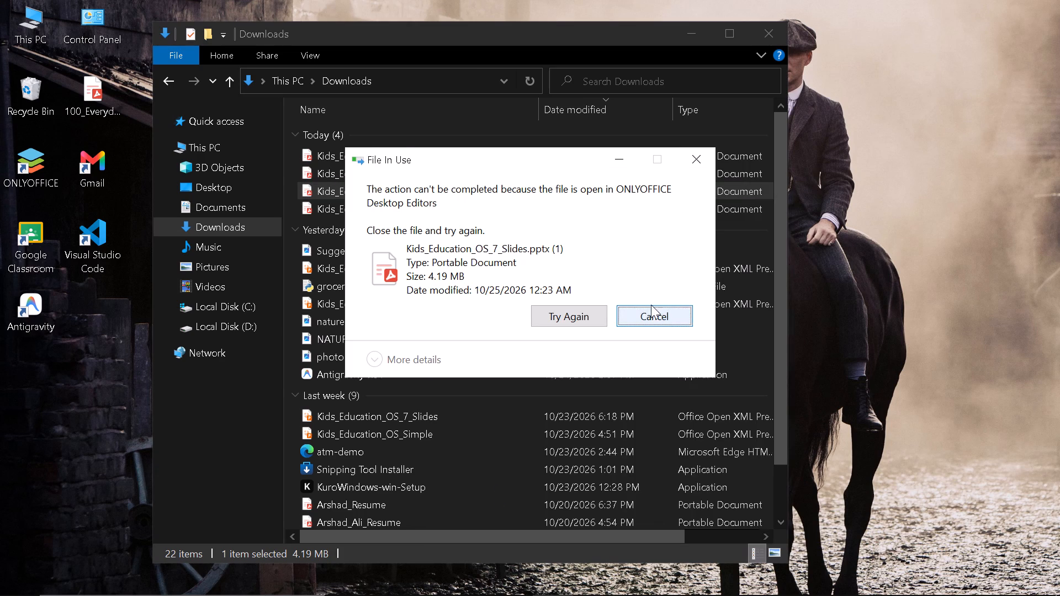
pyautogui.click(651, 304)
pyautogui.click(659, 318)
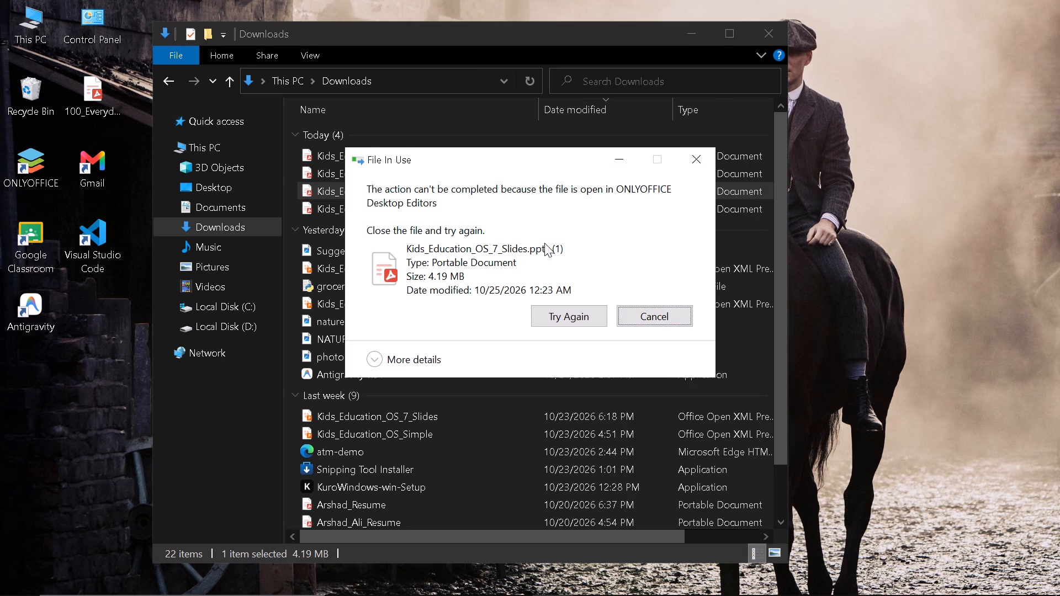
# Open the PDF Kids_Education_OS_7_Slides.pptx, examine its cover and other pages at 50% zoom, and minimize the viewer.
pyautogui.click(465, 177)
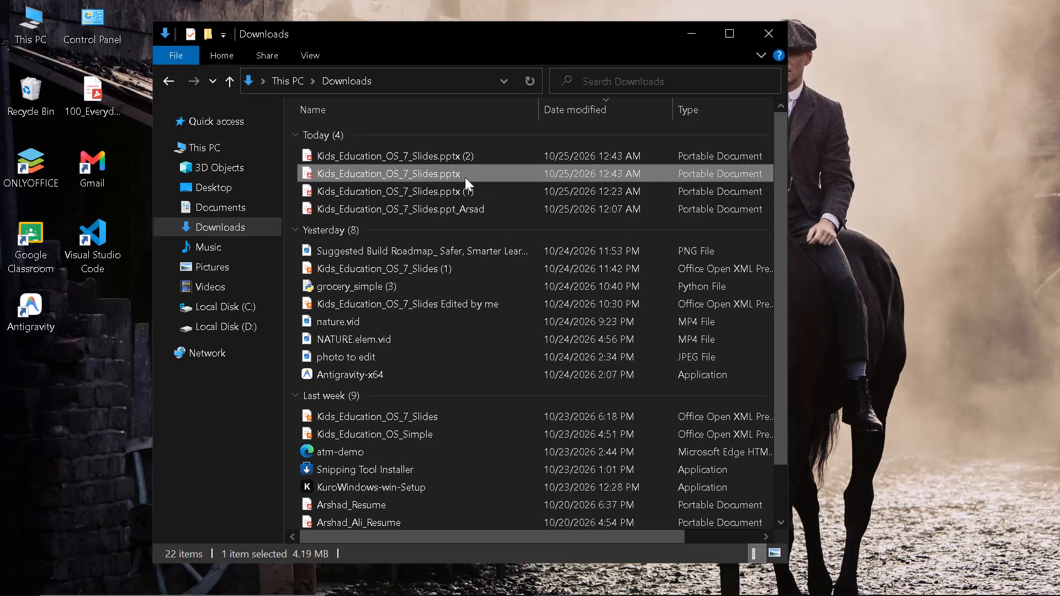
pyautogui.doubleClick(468, 174)
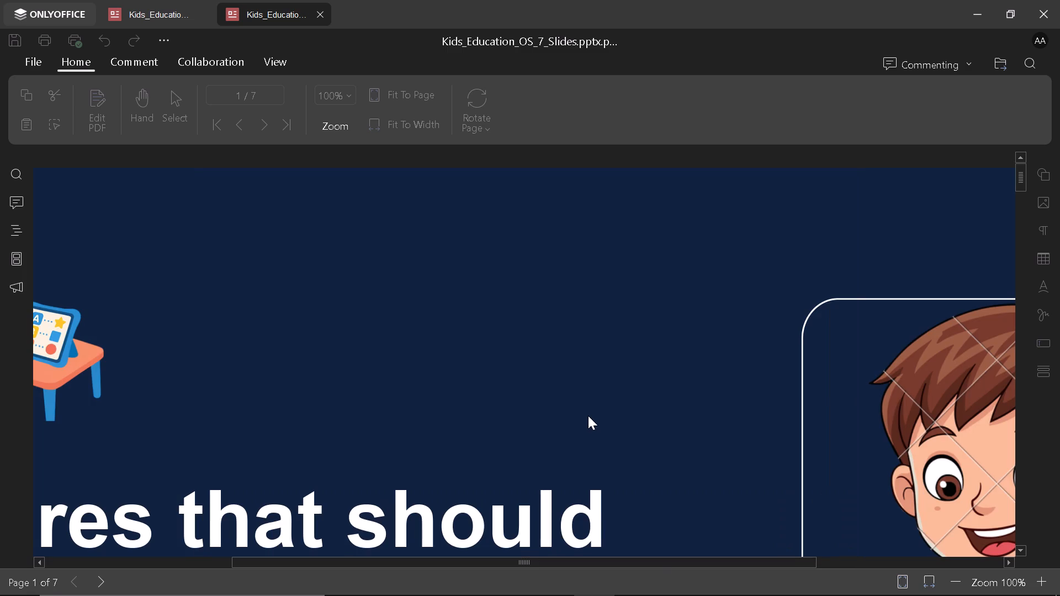
pyautogui.hotkey('ctrl', '-')
pyautogui.hotkey('ctrl', '-')
pyautogui.hotkey('ctrl', '-')
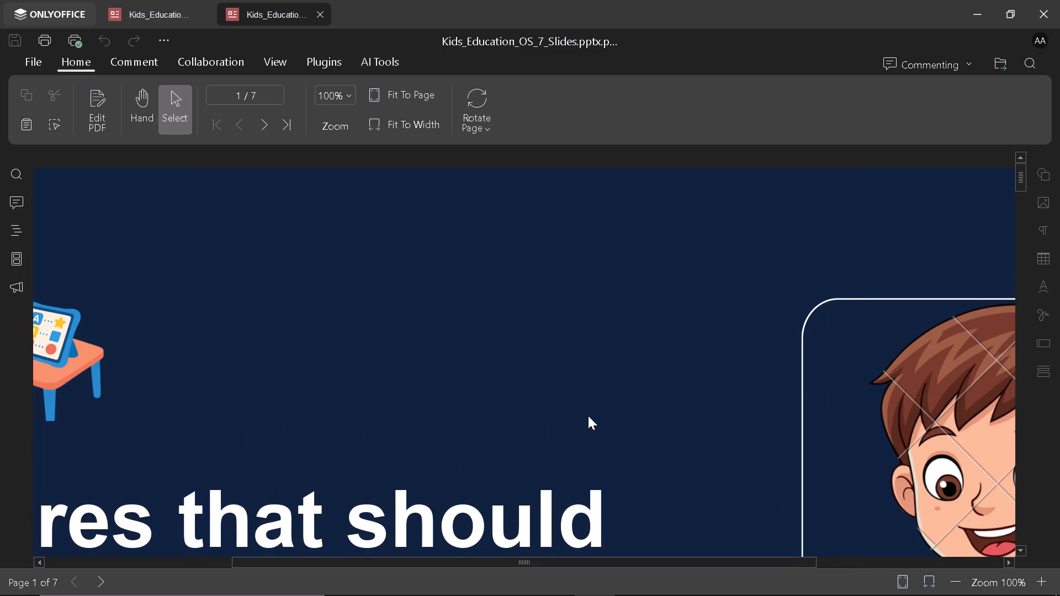
pyautogui.hotkey('ctrl', '-')
pyautogui.hotkey('ctrl', '-')
pyautogui.hotkey('ctrl', '-')
pyautogui.hotkey('ctrl', '-')
pyautogui.scroll(-3, 588, 416)
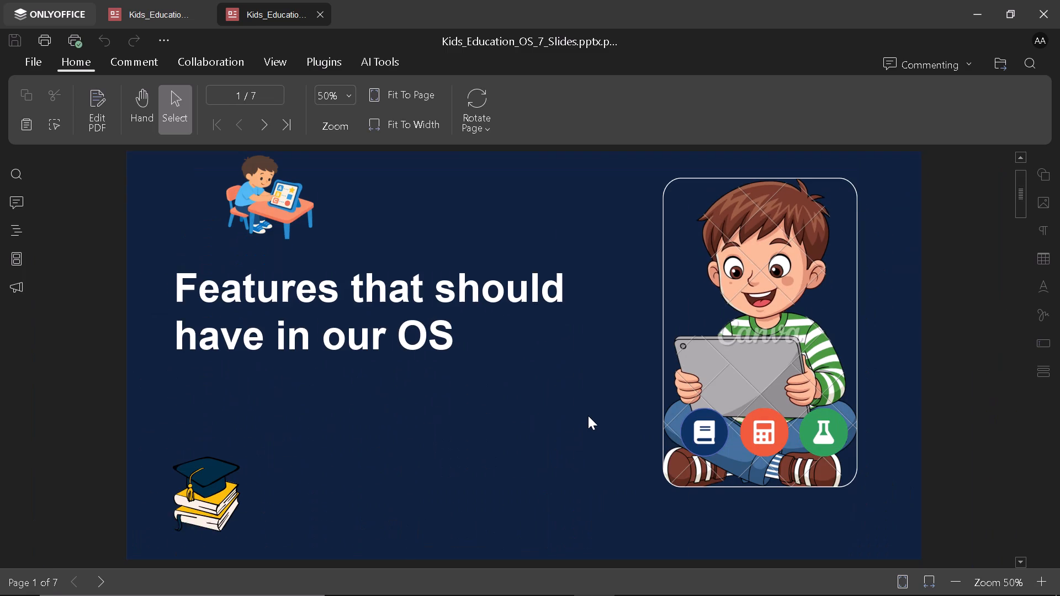
pyautogui.scroll(-20, 588, 416)
pyautogui.scroll(-20, 588, 416)
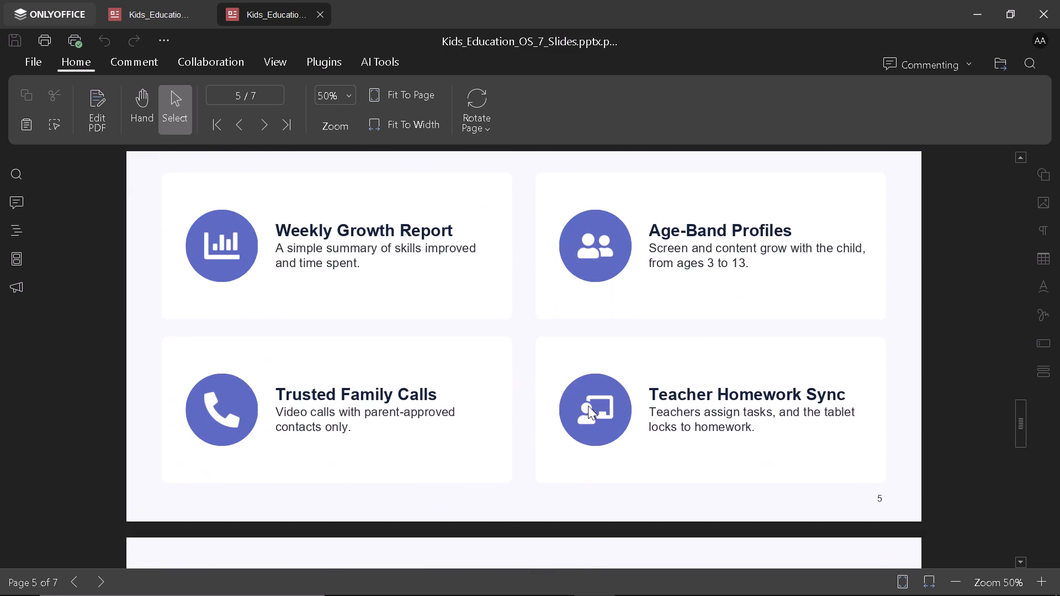
pyautogui.scroll(-20, 588, 406)
pyautogui.scroll(-2, 588, 406)
pyautogui.scroll(4, 588, 405)
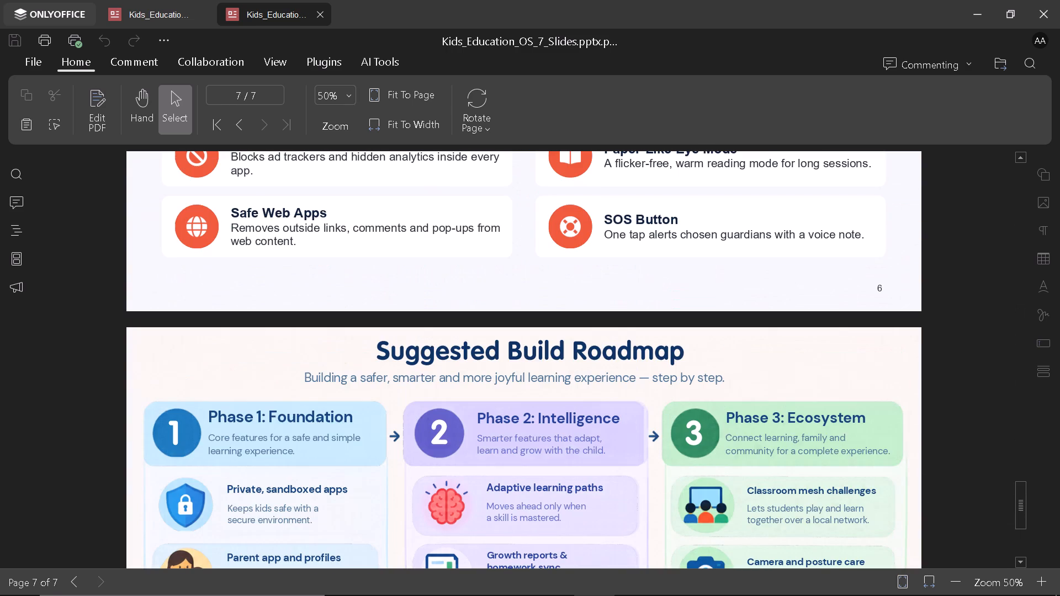
pyautogui.scroll(-6, 588, 405)
pyautogui.scroll(15, 588, 405)
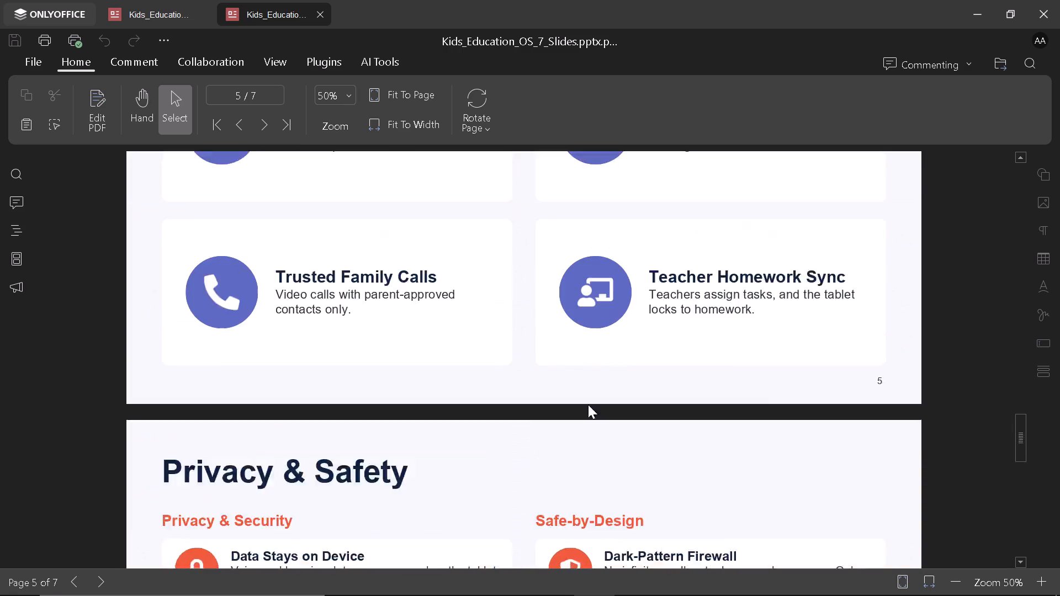
pyautogui.scroll(20, 588, 405)
pyautogui.scroll(19, 588, 405)
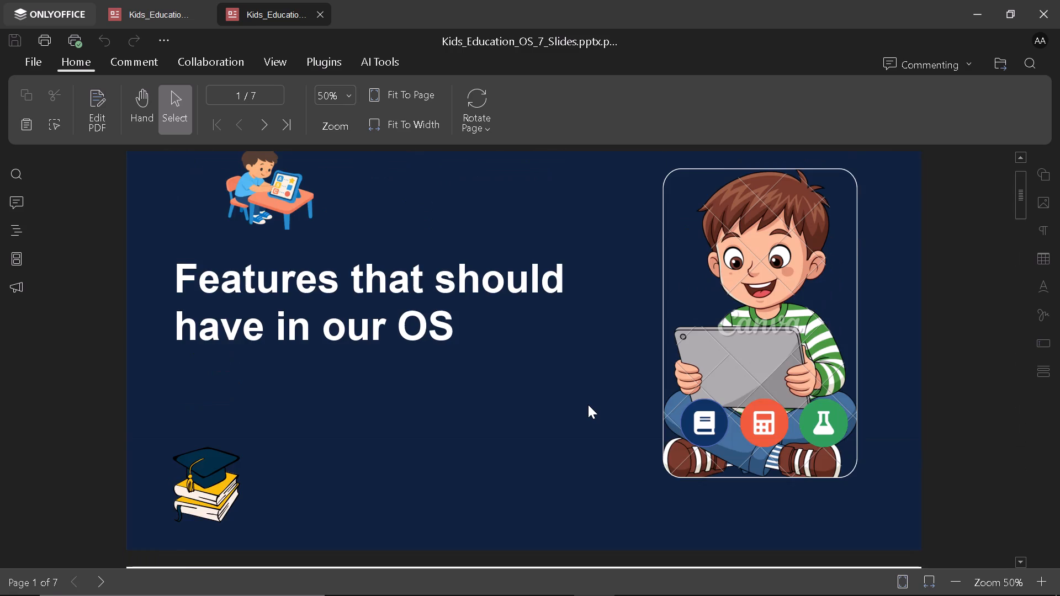
pyautogui.scroll(1, 588, 405)
pyautogui.click(974, 12)
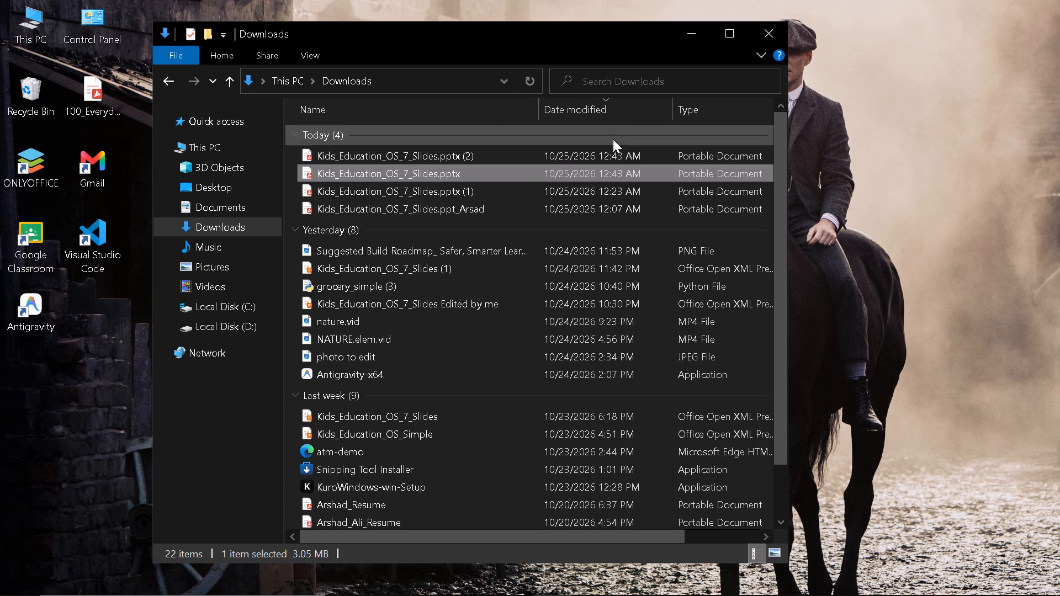
# Open the PDF Kids_Education_OS_7_Slides.pptx (2) from Downloads and examine its pages through to the roadmap at 50% zoom.
pyautogui.doubleClick(500, 156)
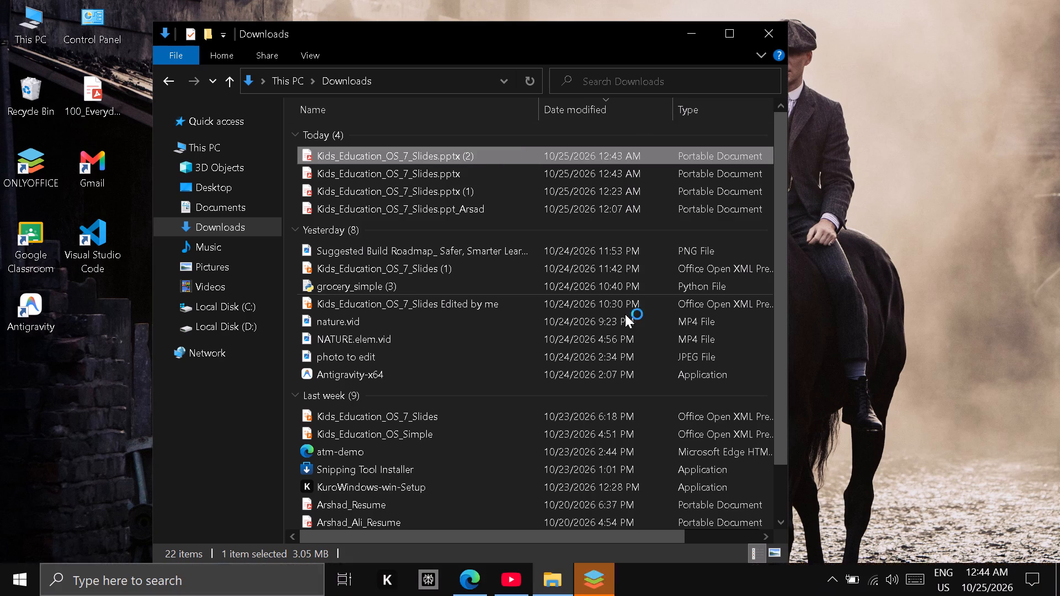
pyautogui.scroll(-5, 535, 341)
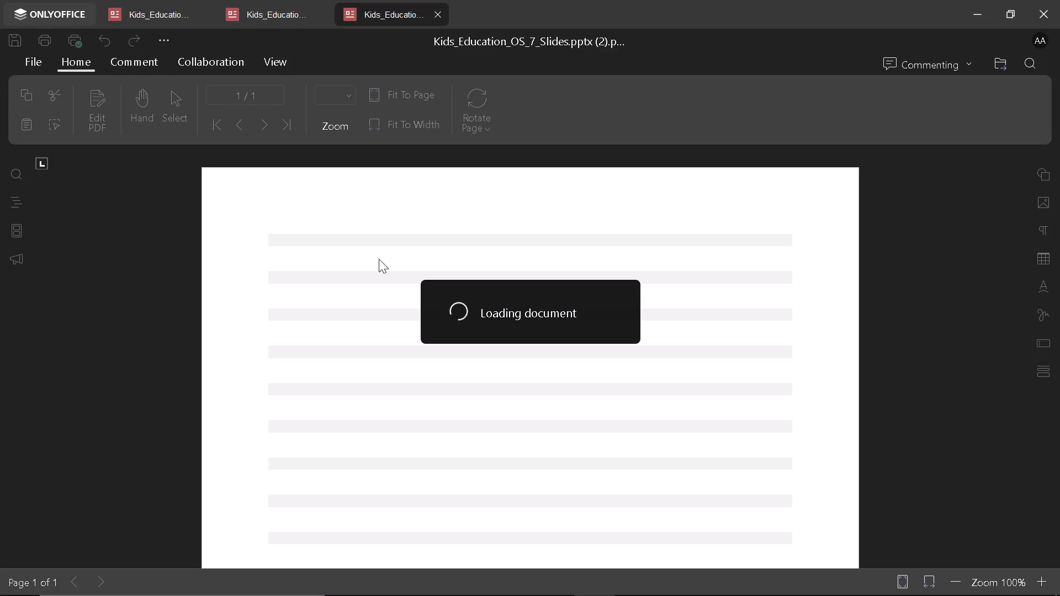
pyautogui.scroll(-1, 415, 284)
pyautogui.scroll(2, 415, 284)
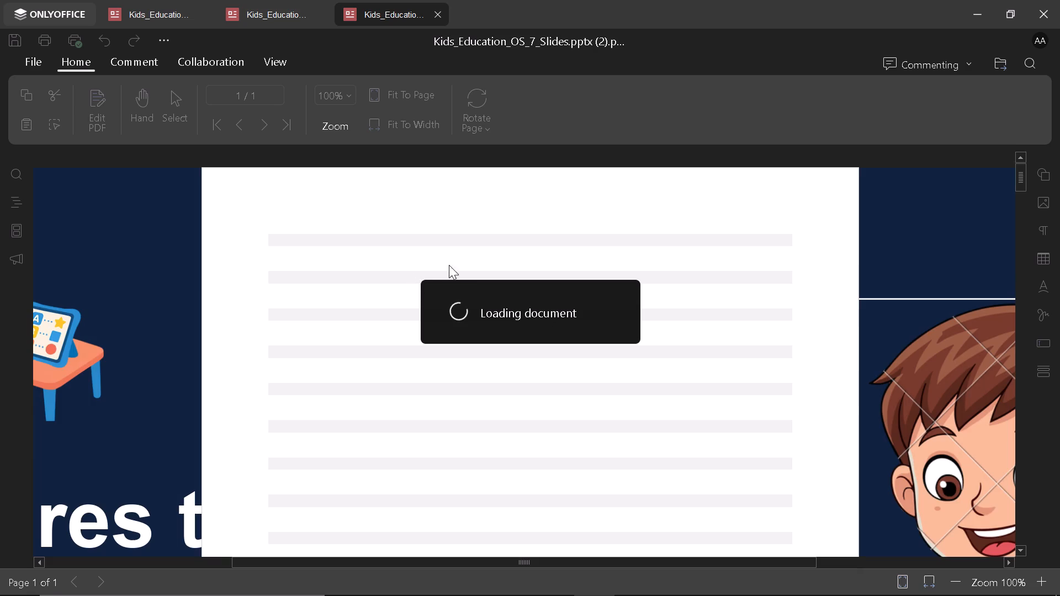
pyautogui.hotkey('ctrl', '-')
pyautogui.hotkey('ctrl', '-')
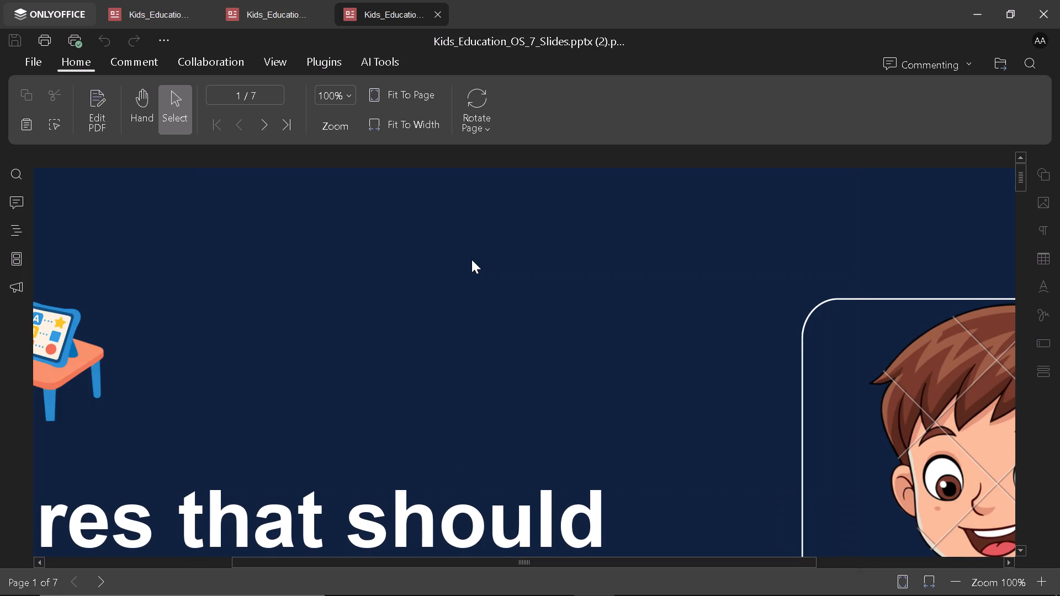
pyautogui.hotkey('ctrl', '-')
pyautogui.hotkey('ctrl', '-')
pyautogui.hotkey('ctrl', '-')
pyautogui.hotkey('ctrl', '-')
pyautogui.scroll(-3, 471, 259)
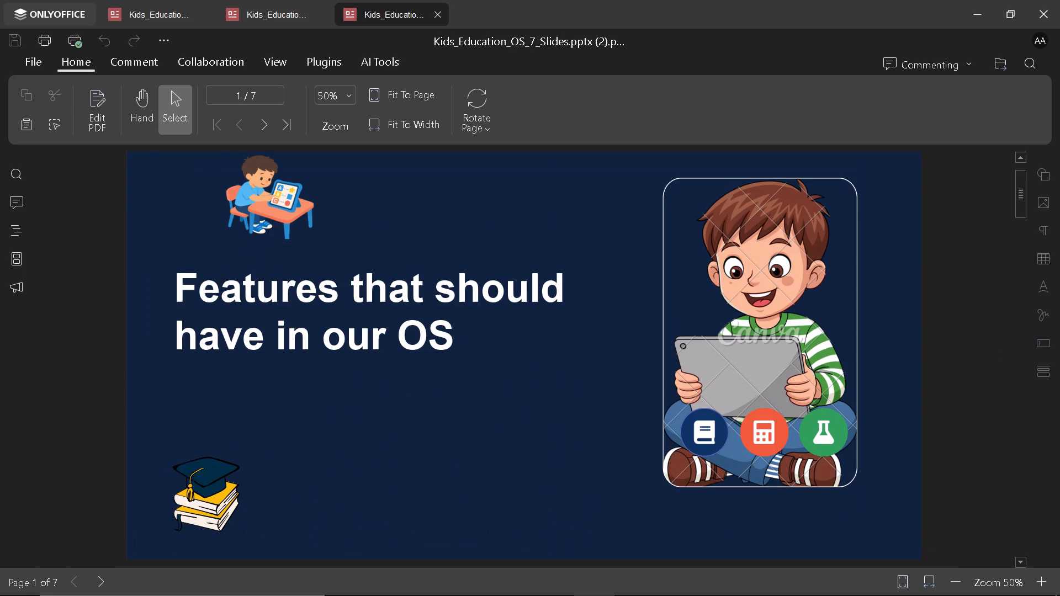
pyautogui.scroll(-20, 471, 259)
pyautogui.scroll(-20, 471, 259)
pyautogui.scroll(-8, 471, 259)
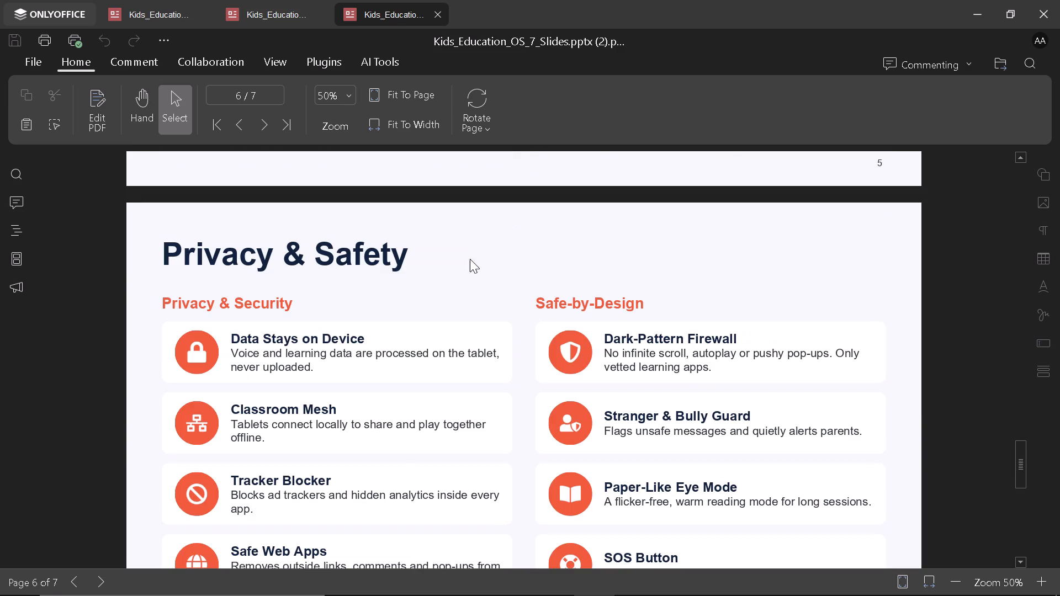
pyautogui.scroll(-4, 470, 259)
# Close the PDF viewer window together with all the documents open in it.
pyautogui.click(1059, 0)
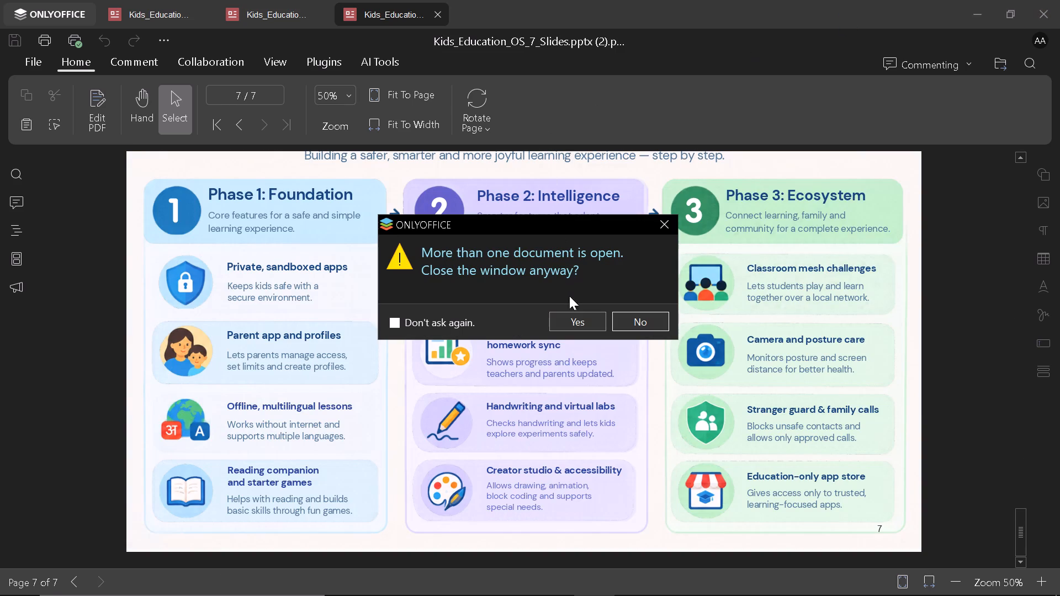
pyautogui.click(633, 328)
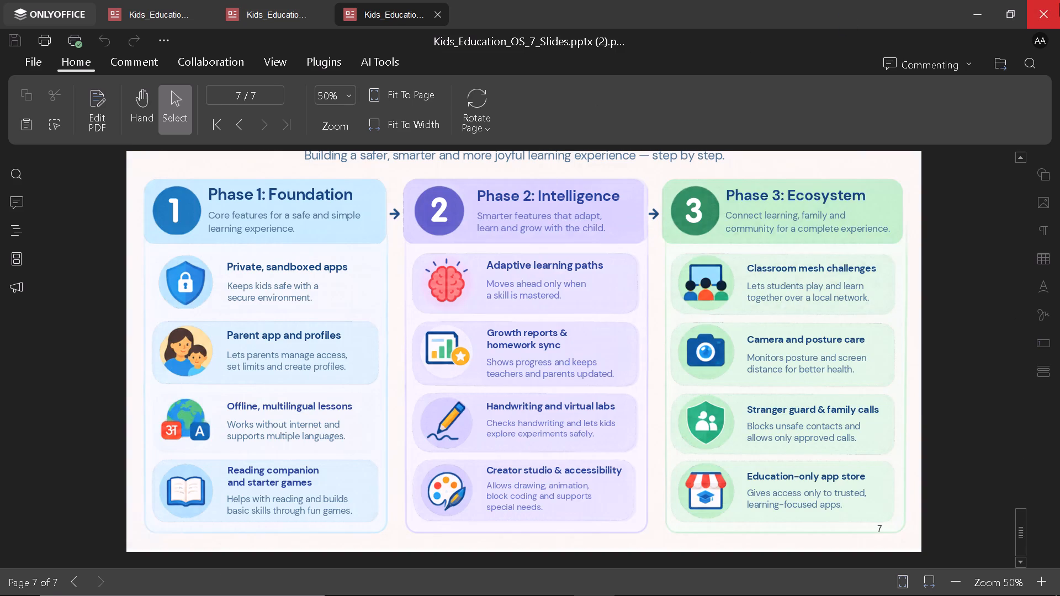
pyautogui.click(1056, 1)
pyautogui.click(550, 323)
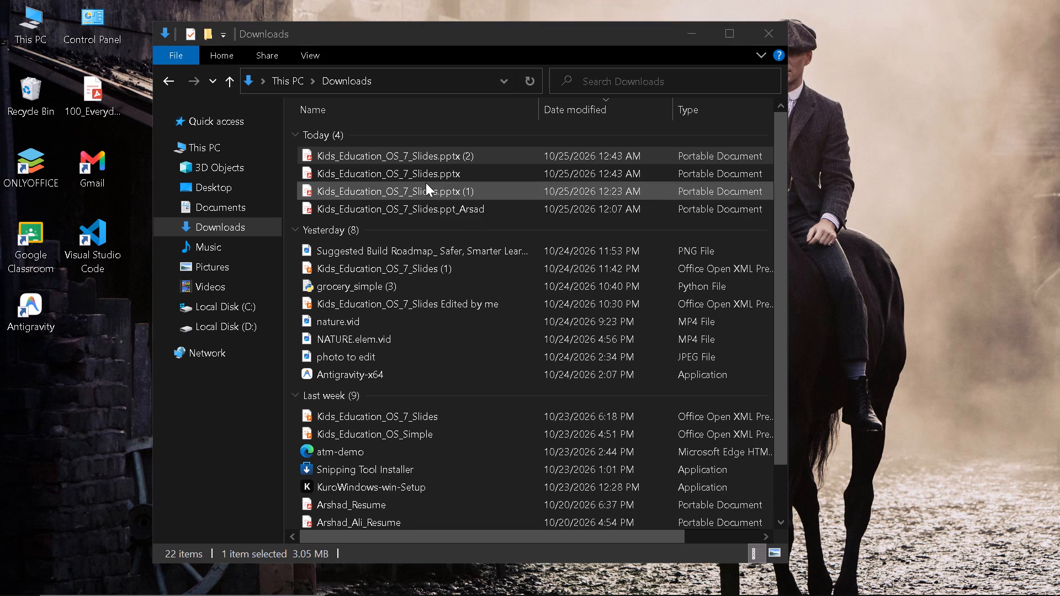
# Delete the PDF Kids_Education_OS_7_Slides.pptx (2) from the Downloads folder.
pyautogui.rightClick(425, 151)
pyautogui.click(407, 151)
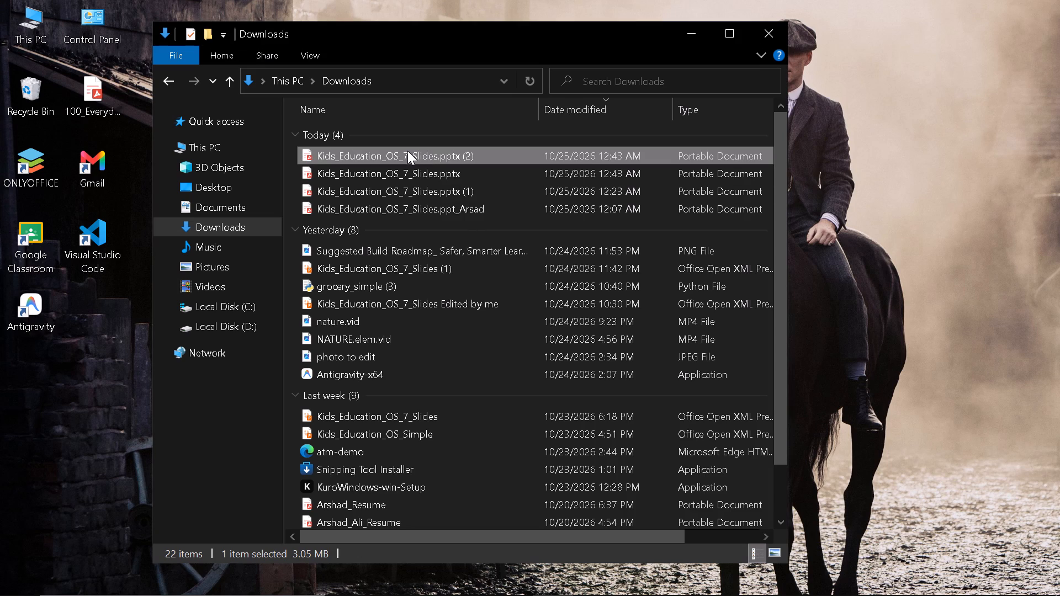
pyautogui.rightClick(407, 151)
pyautogui.click(468, 462)
# Delete the PDF Kids_Education_OS_7_Slides.pptx (1) from the Downloads folder.
pyautogui.click(448, 178)
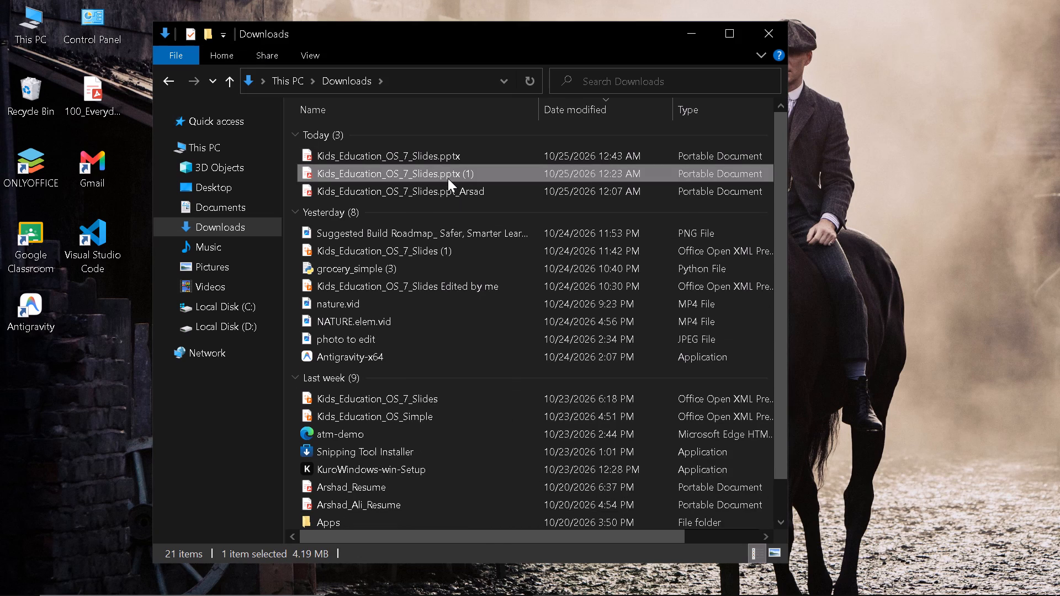
pyautogui.rightClick(448, 178)
pyautogui.click(492, 488)
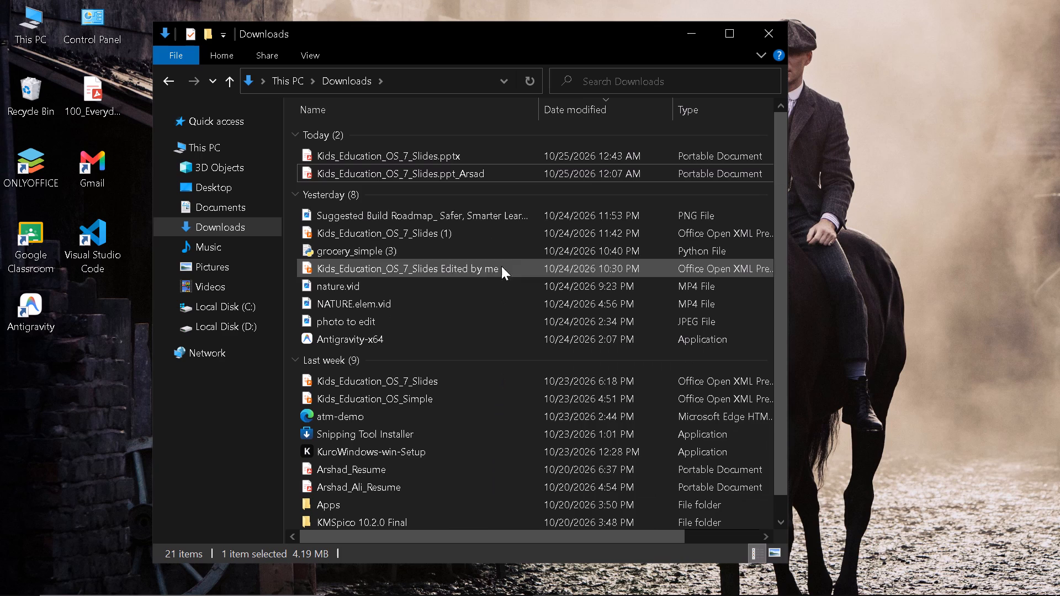
# Open the PDF Kids_Education_OS_7_Slides.ppt_Arsad from Downloads.
pyautogui.doubleClick(476, 174)
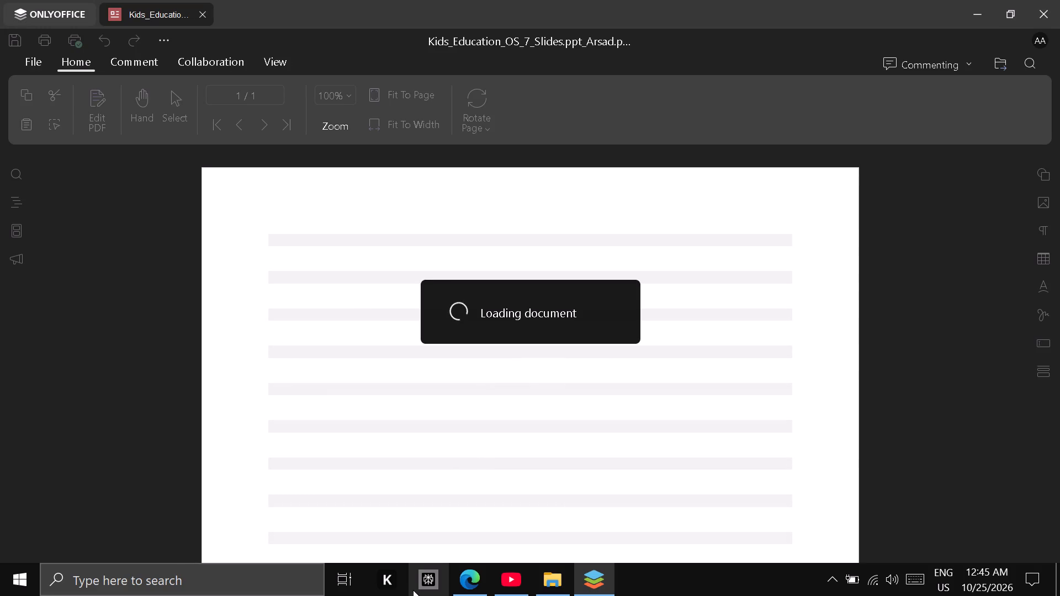
# Launch the pinned app with the K logo.
pyautogui.click(389, 579)
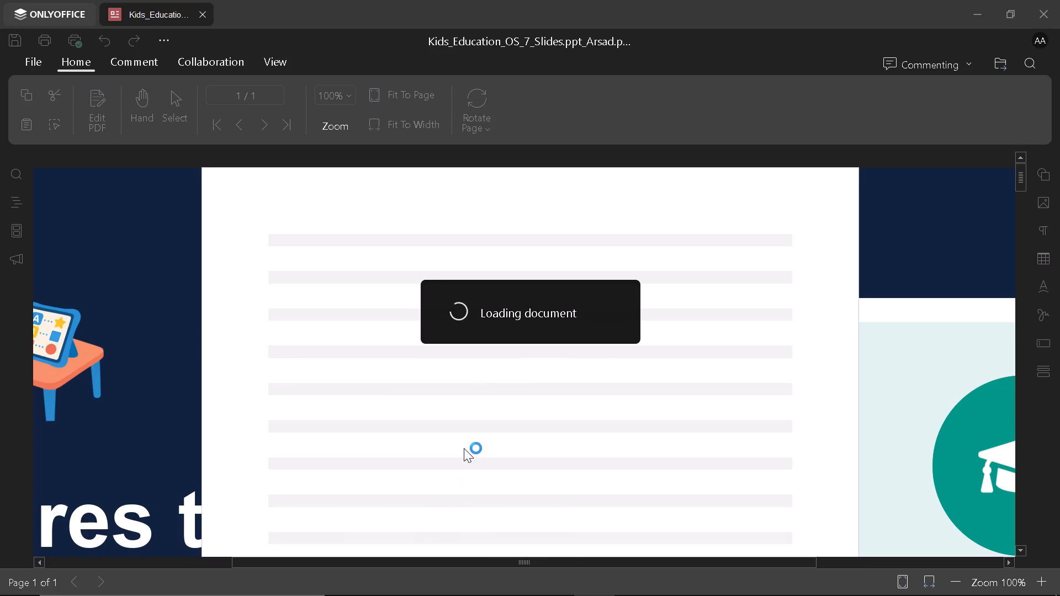